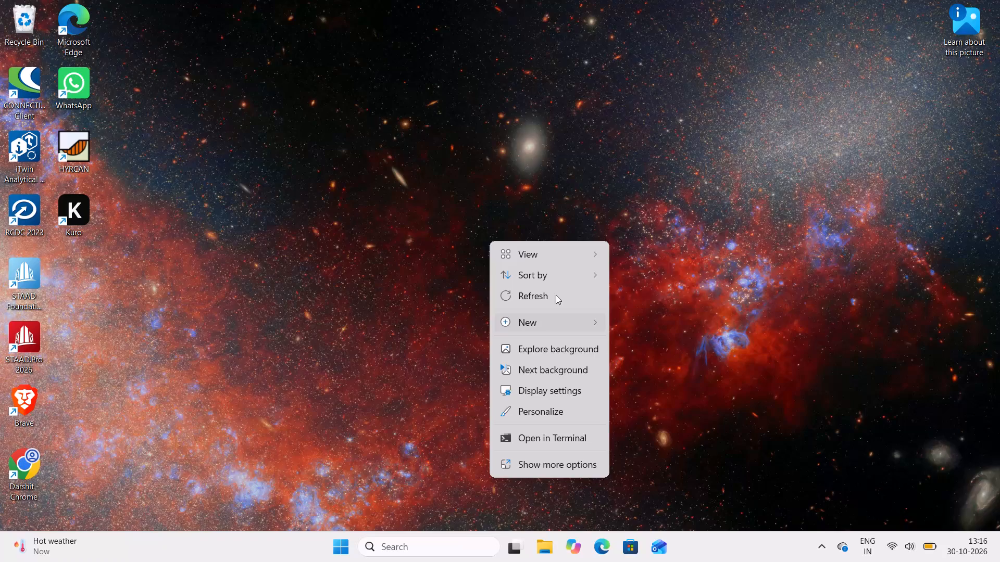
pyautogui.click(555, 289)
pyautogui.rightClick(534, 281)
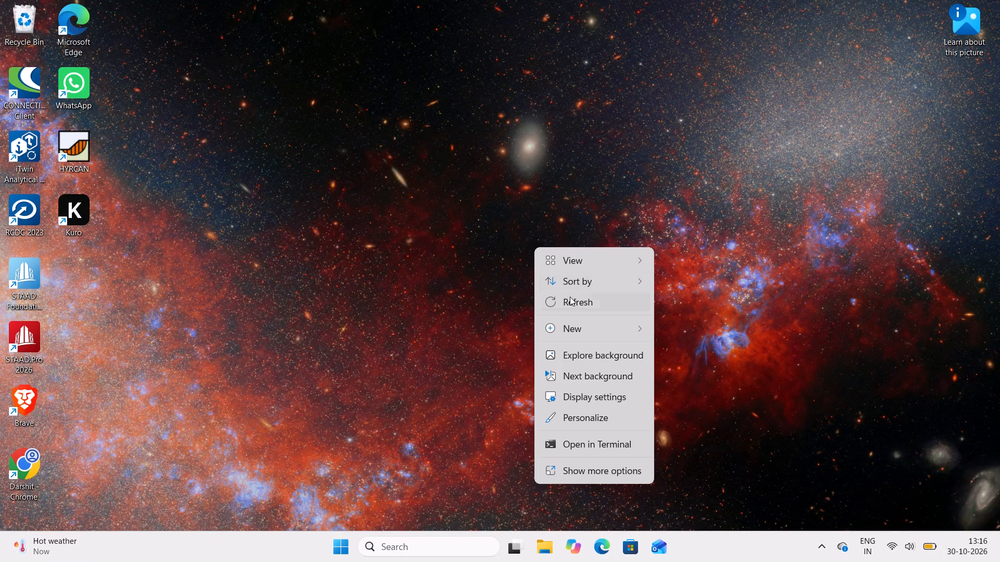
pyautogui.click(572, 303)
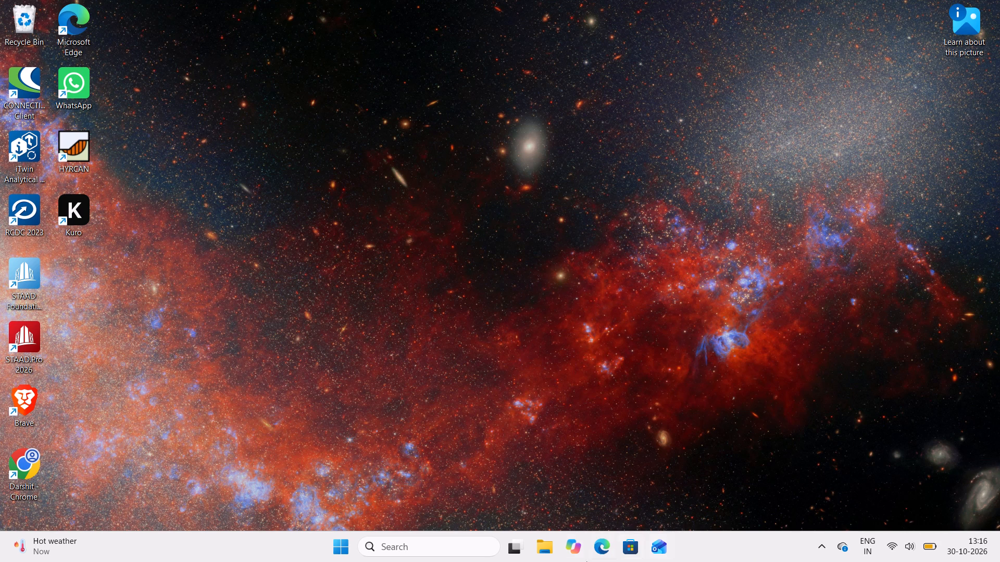
# Launch Excel and open the recent workbook Book 1.
pyautogui.click(342, 553)
pyautogui.doubleClick(394, 153)
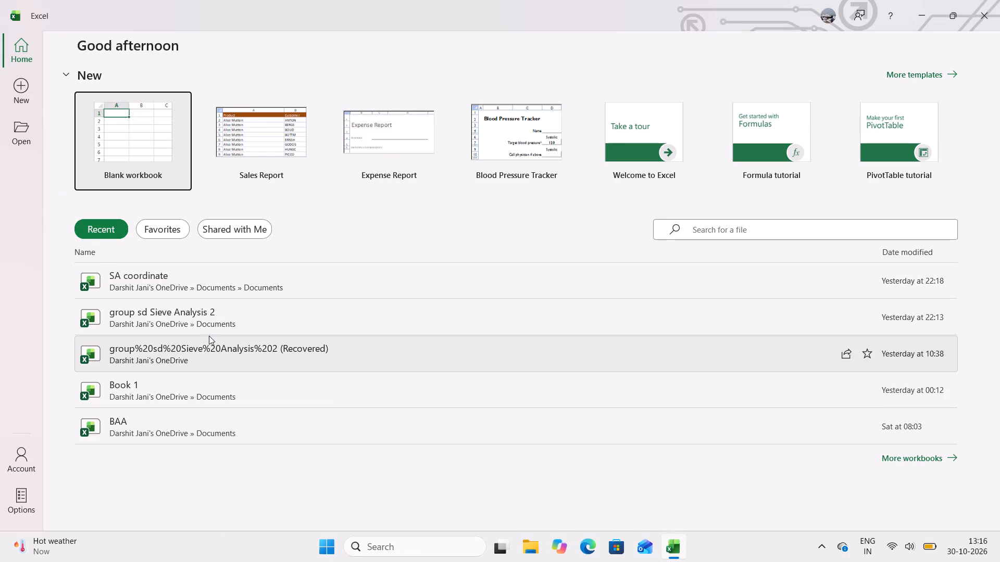
pyautogui.click(503, 377)
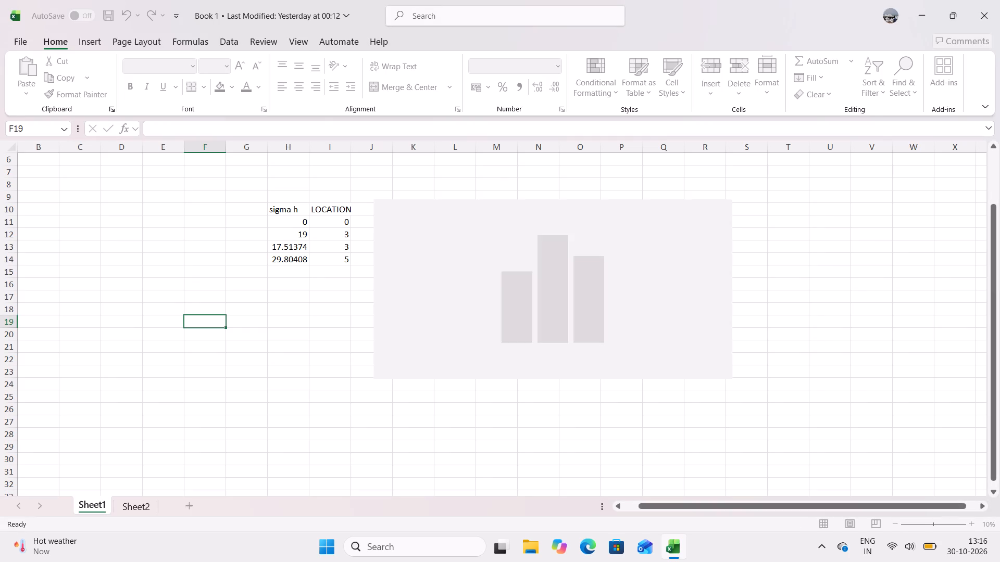
# Create a new blank workbook and select cell A1 on its Sheet1.
pyautogui.click(20, 45)
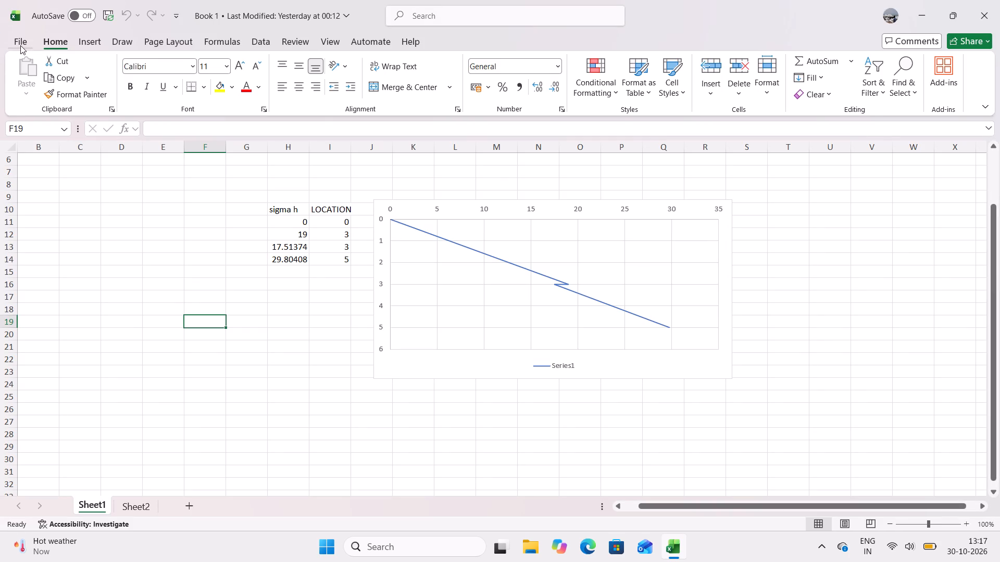
pyautogui.click(201, 139)
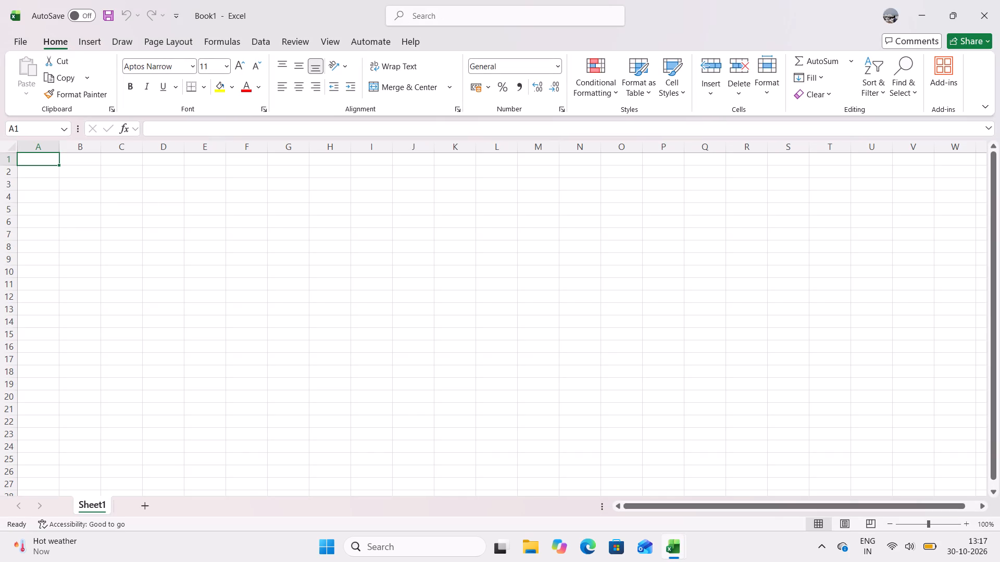
pyautogui.click(38, 168)
pyautogui.click(35, 161)
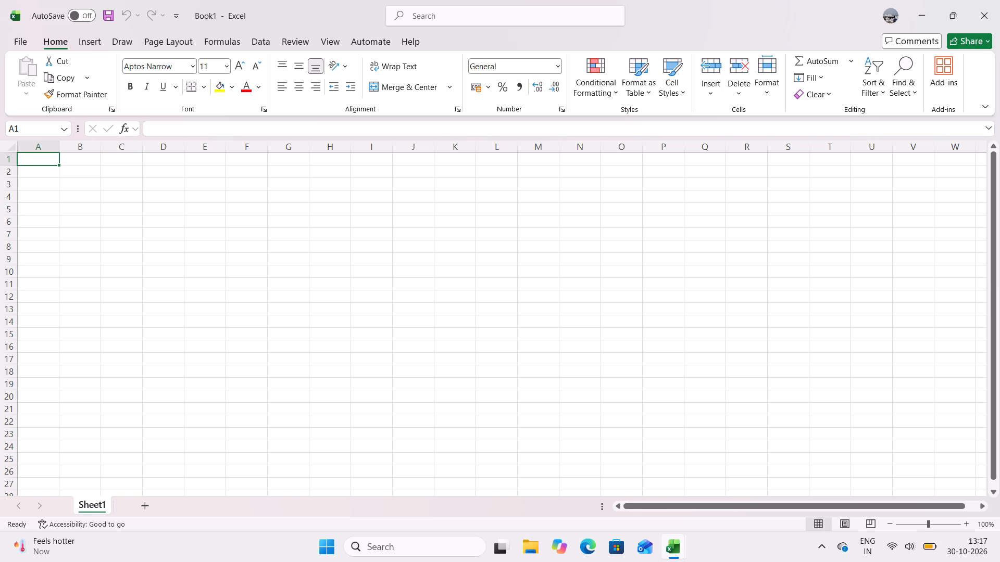
pyautogui.click(36, 160)
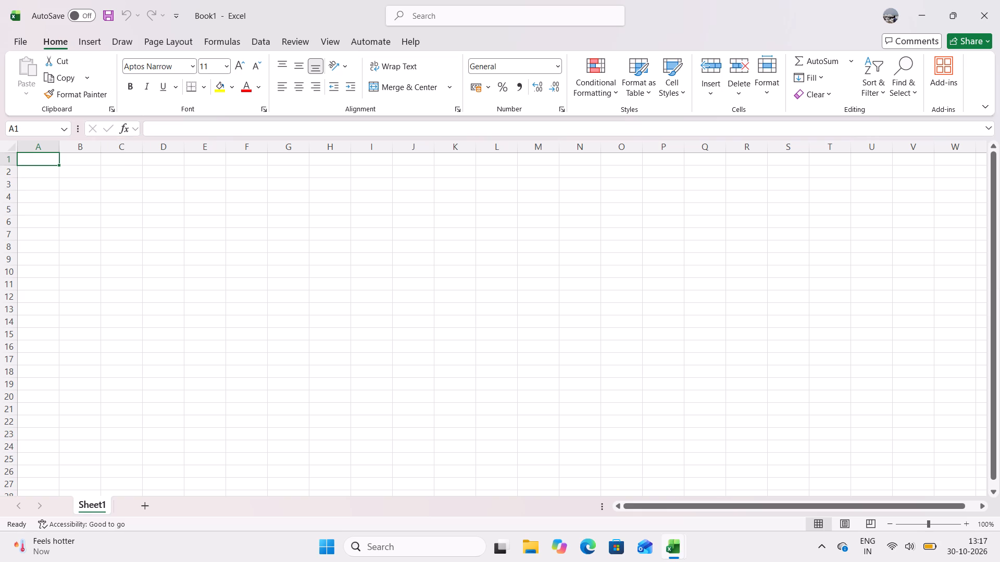
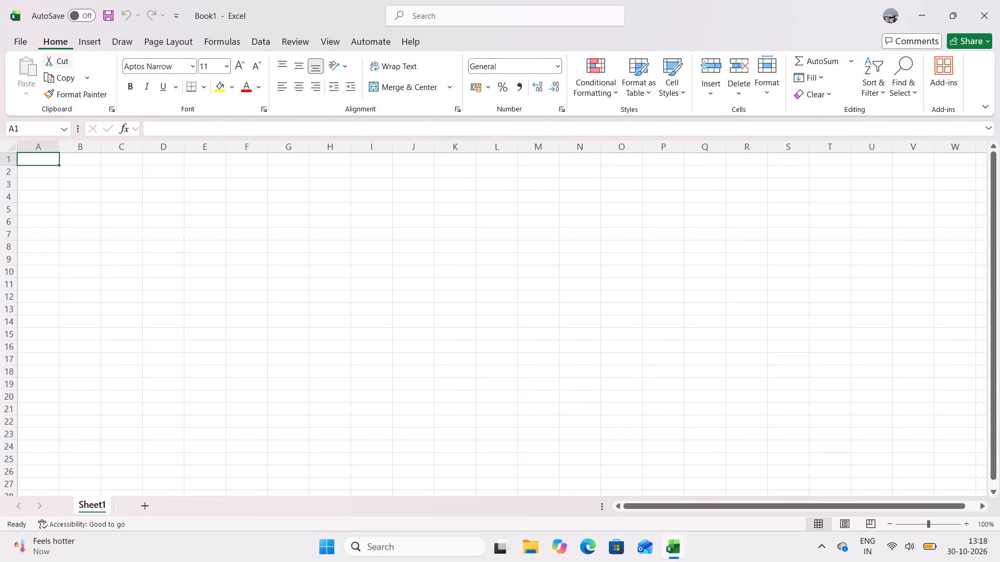
# Insert the Greek small letter phi symbol (φ, character code 03C6) from the Greek and Coptic subset into cell A1.
pyautogui.click(30, 162)
pyautogui.click(47, 162)
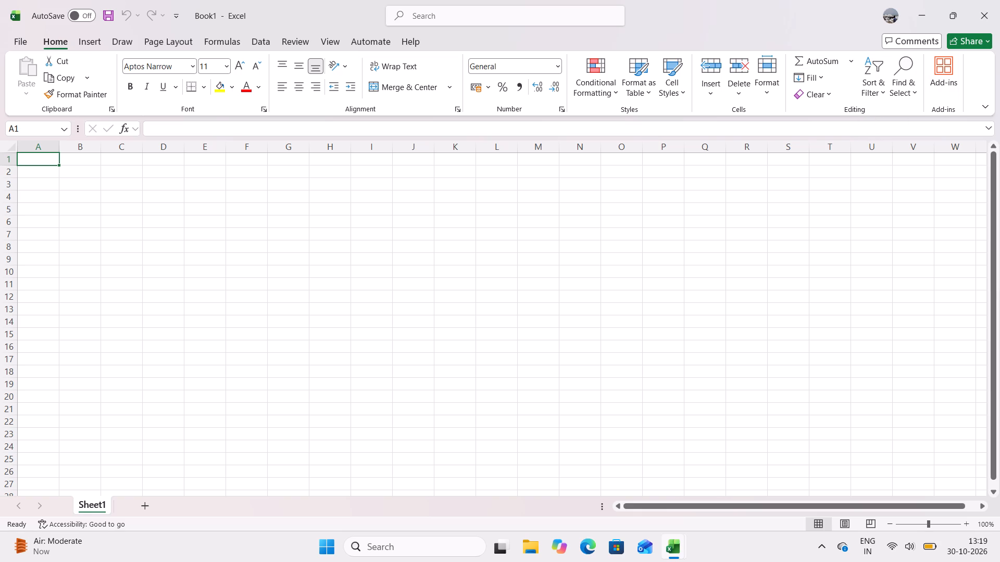
pyautogui.click(84, 40)
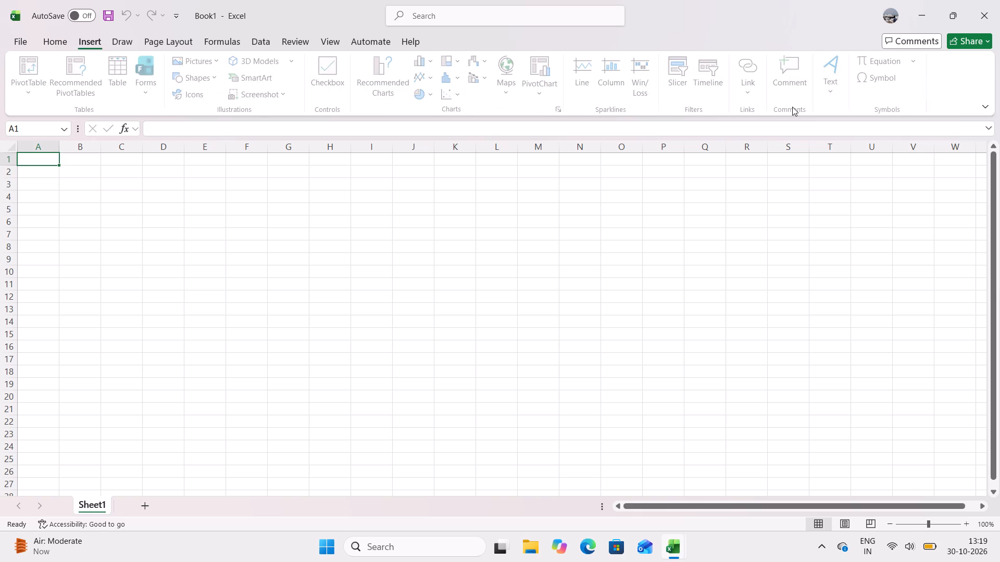
pyautogui.click(889, 74)
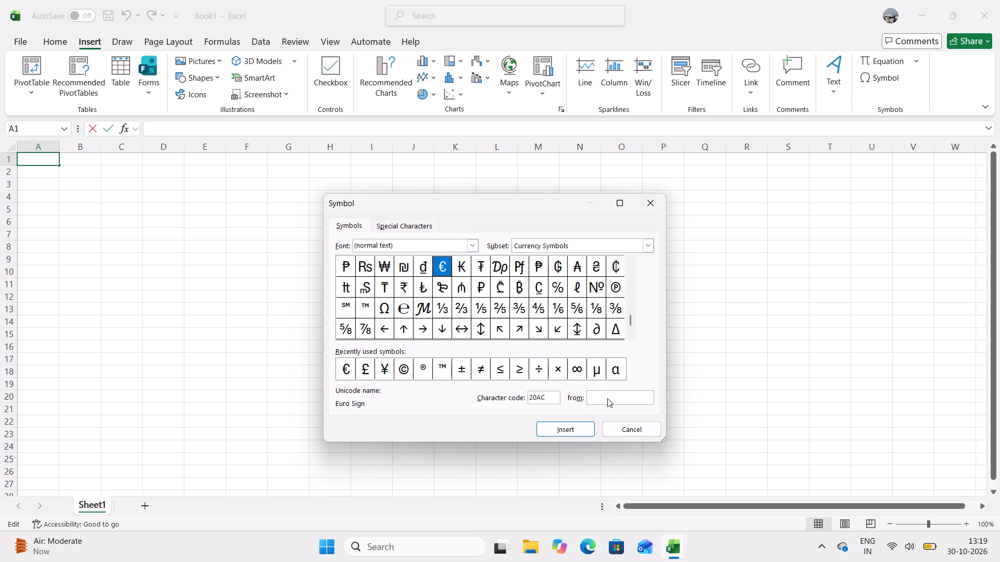
pyautogui.click(421, 224)
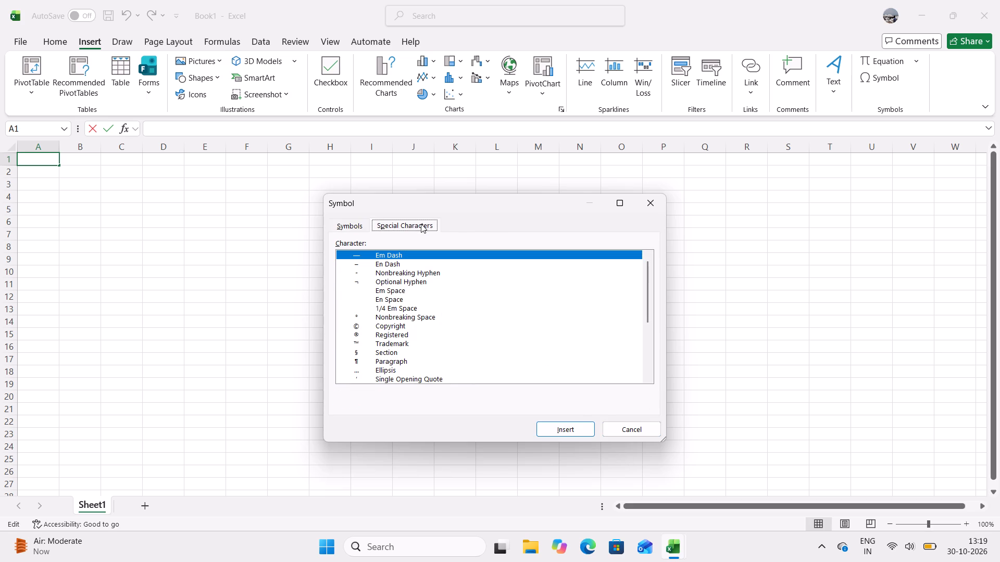
pyautogui.scroll(-7, 441, 313)
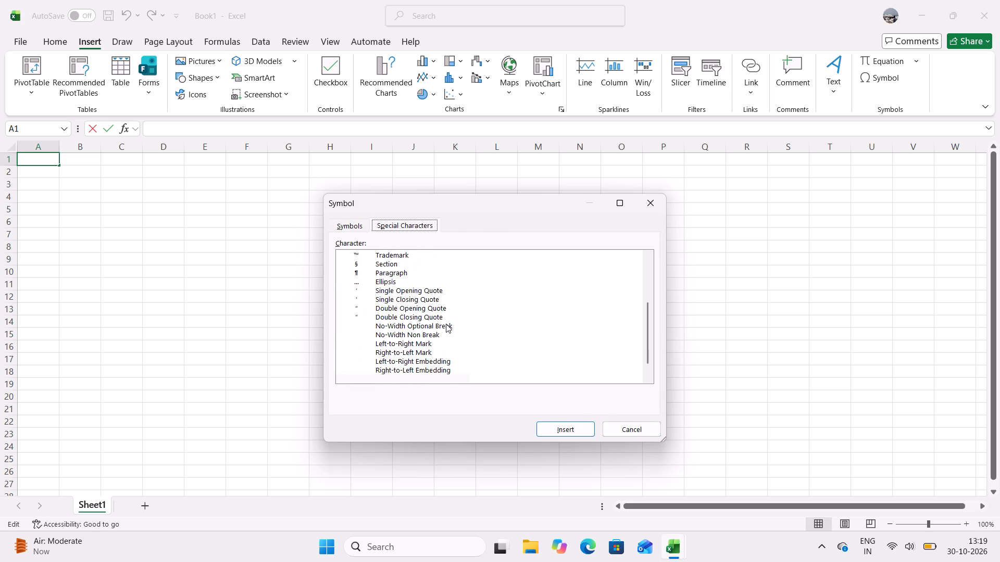
pyautogui.scroll(-4, 447, 320)
pyautogui.scroll(5, 443, 318)
pyautogui.click(352, 222)
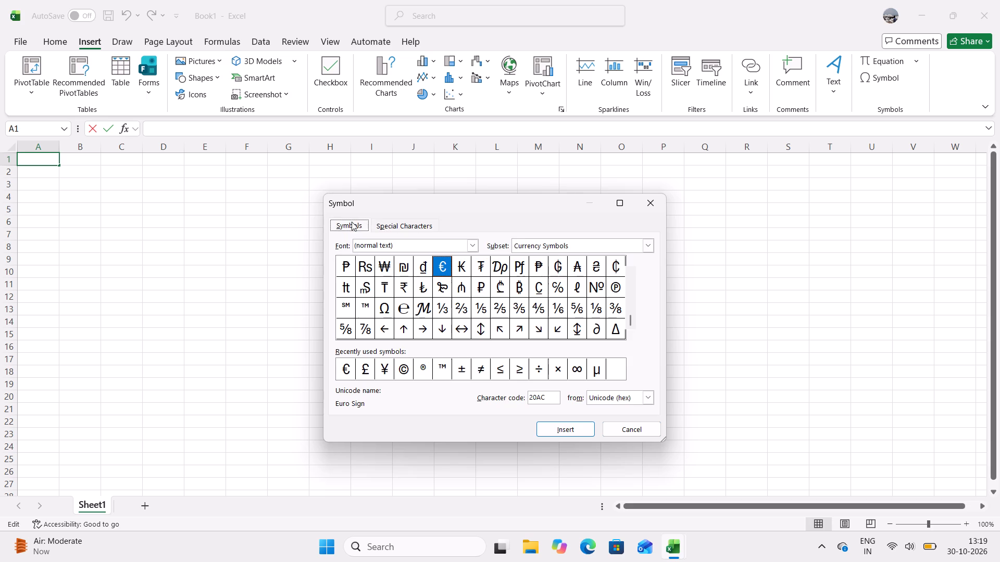
pyautogui.moveTo(629, 318); pyautogui.dragTo(630, 318)
pyautogui.moveTo(630, 318); pyautogui.dragTo(637, 243)
pyautogui.moveTo(631, 268); pyautogui.dragTo(632, 278)
pyautogui.scroll(-1, 629, 273)
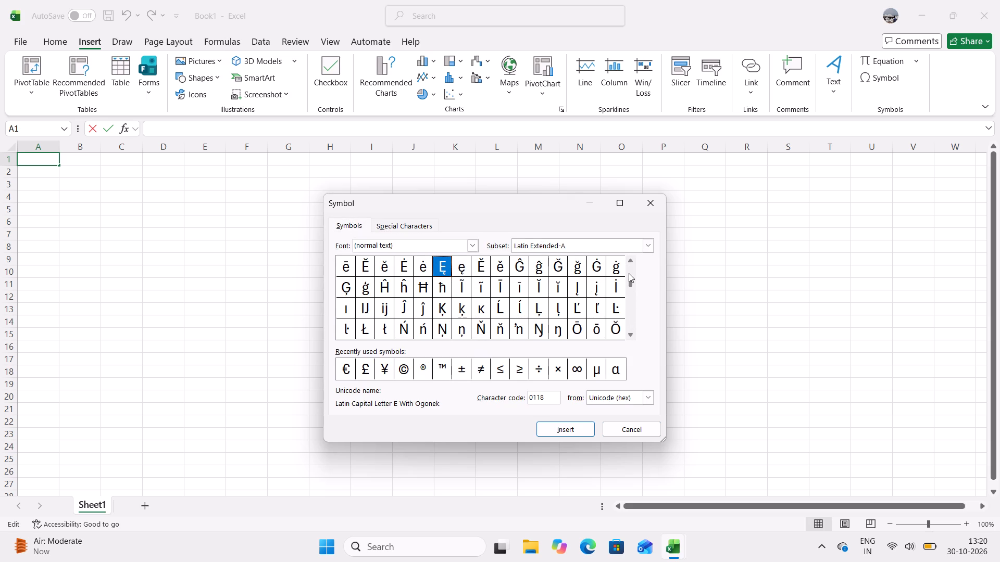
pyautogui.scroll(-4, 629, 273)
pyautogui.scroll(-3, 545, 326)
pyautogui.click(535, 283)
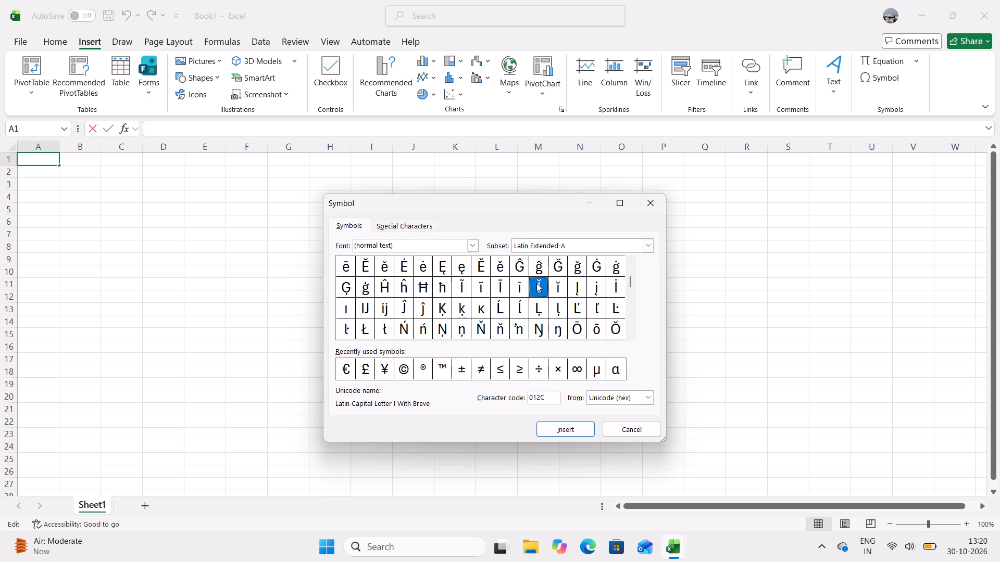
pyautogui.scroll(-5, 536, 284)
pyautogui.click(630, 334)
pyautogui.tripleClick(631, 334)
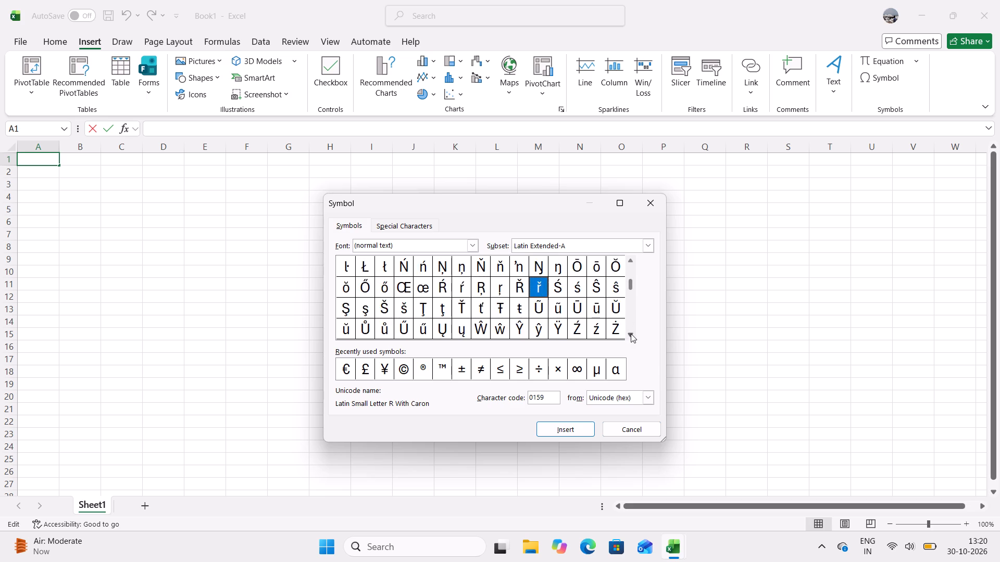
pyautogui.click(631, 334)
pyautogui.click(630, 331)
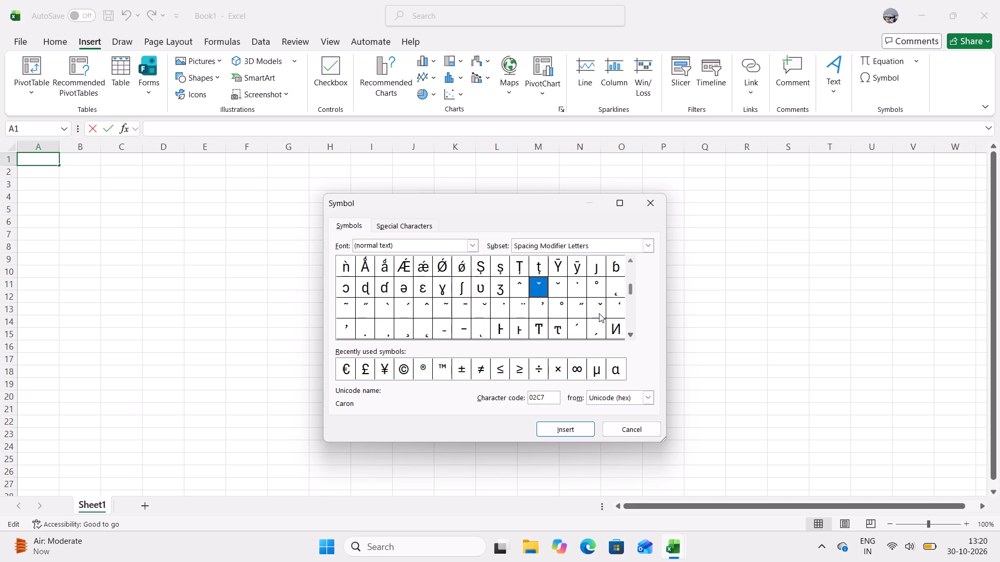
pyautogui.click(630, 263)
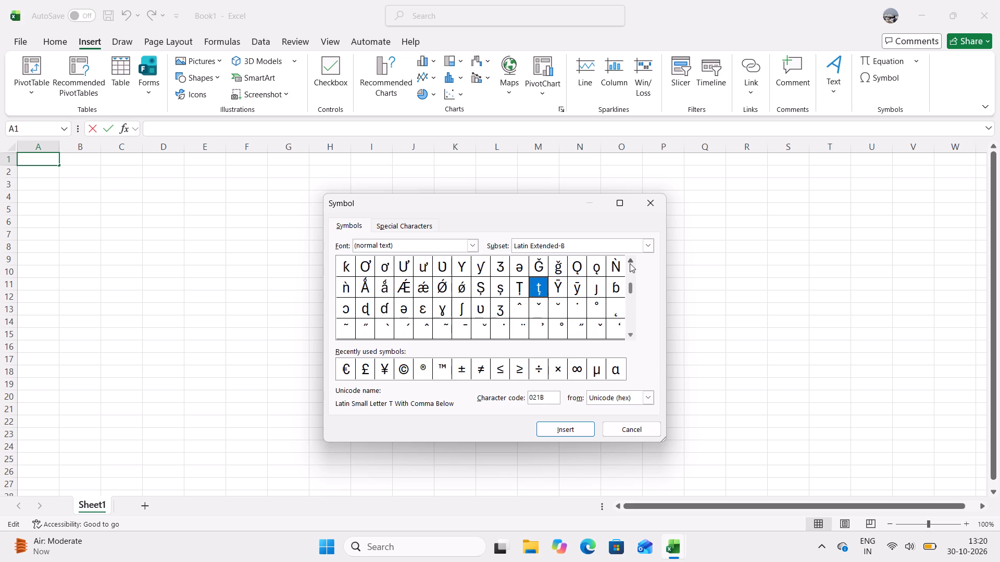
pyautogui.click(630, 263)
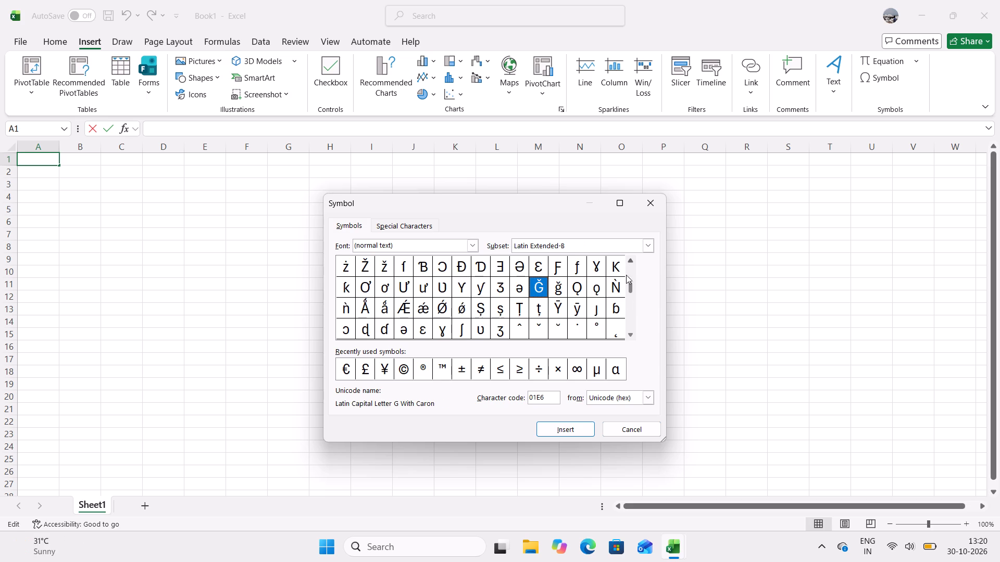
pyautogui.tripleClick(631, 335)
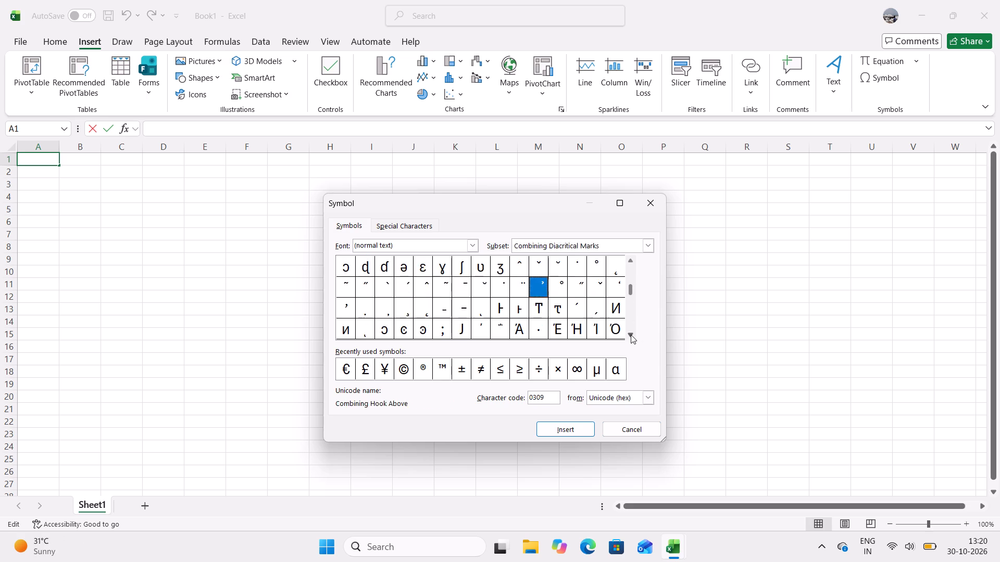
pyautogui.doubleClick(631, 335)
pyautogui.click(631, 335)
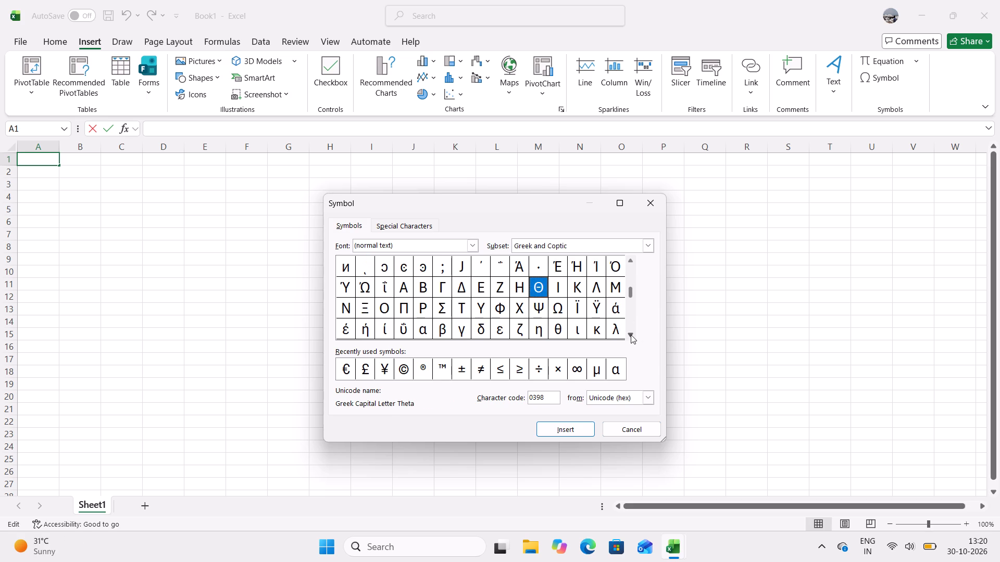
pyautogui.click(631, 335)
pyautogui.click(631, 335)
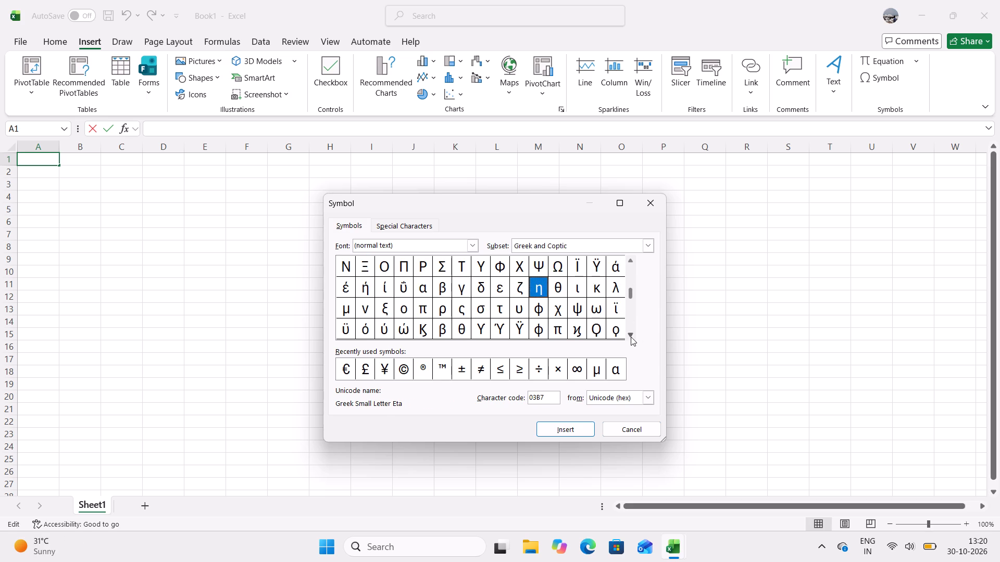
pyautogui.click(539, 313)
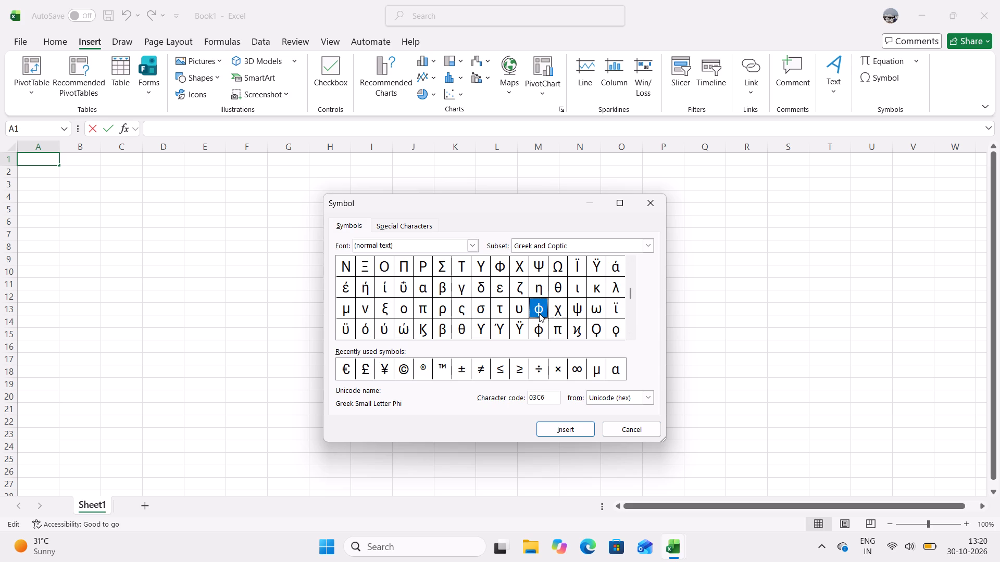
pyautogui.click(559, 435)
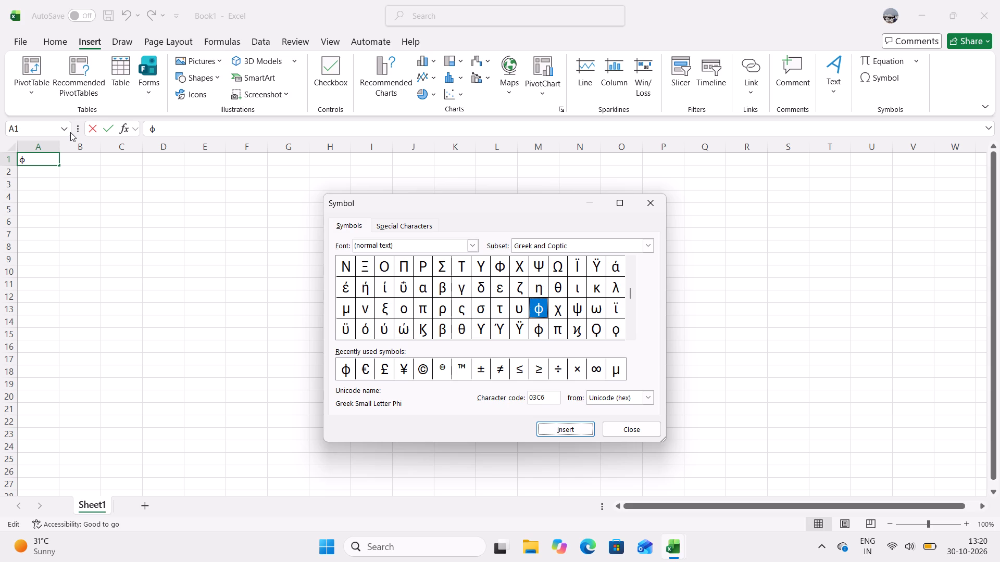
pyautogui.click(35, 154)
pyautogui.click(653, 205)
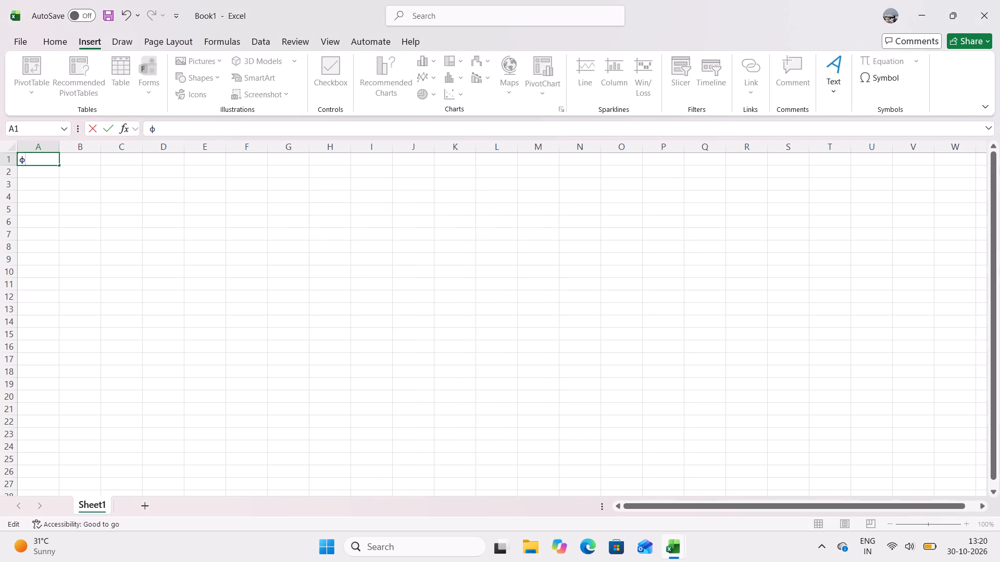
# Complete the A1 header by adding (Degree) after the phi symbol.
pyautogui.hotkey('shift', '(')
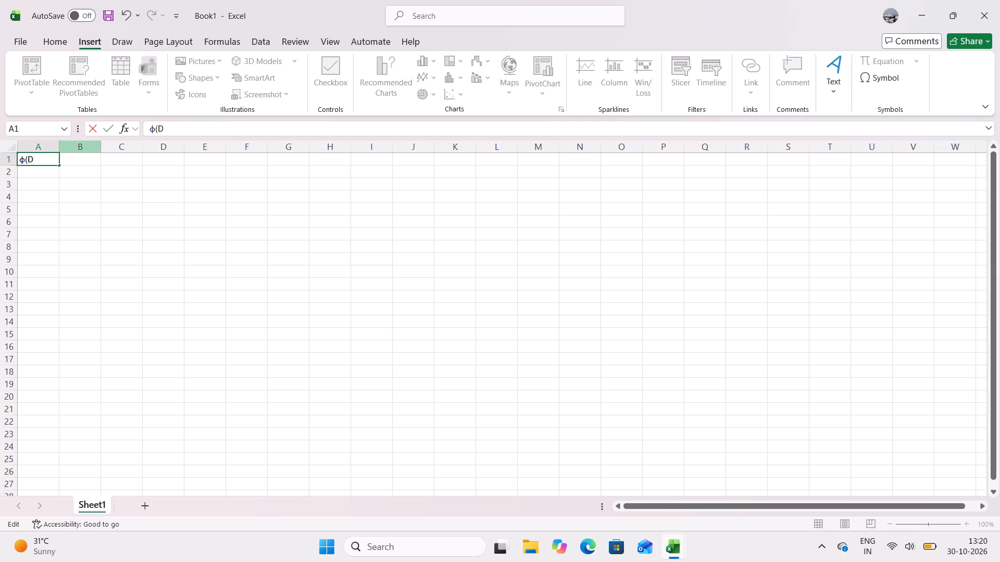
pyautogui.press('e')
pyautogui.write('gree')
pyautogui.hotkey('shift', ')')
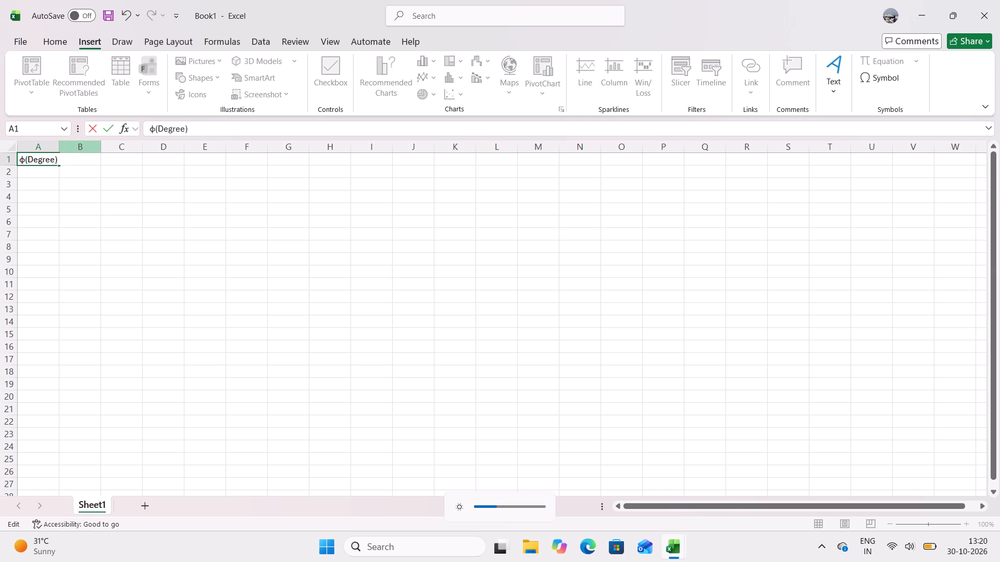
pyautogui.press('Right')
pyautogui.press('Right')
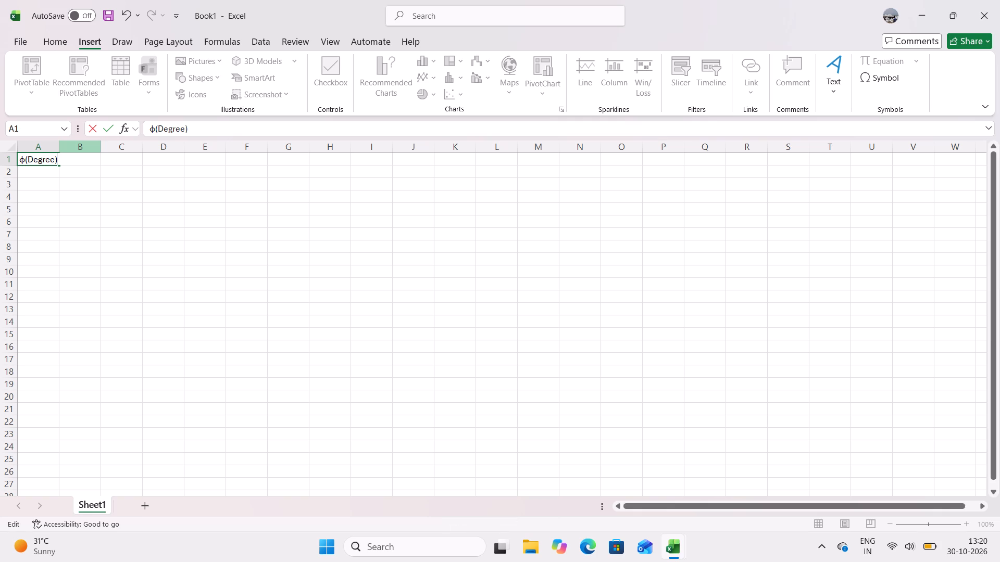
pyautogui.click(78, 160)
pyautogui.click(72, 162)
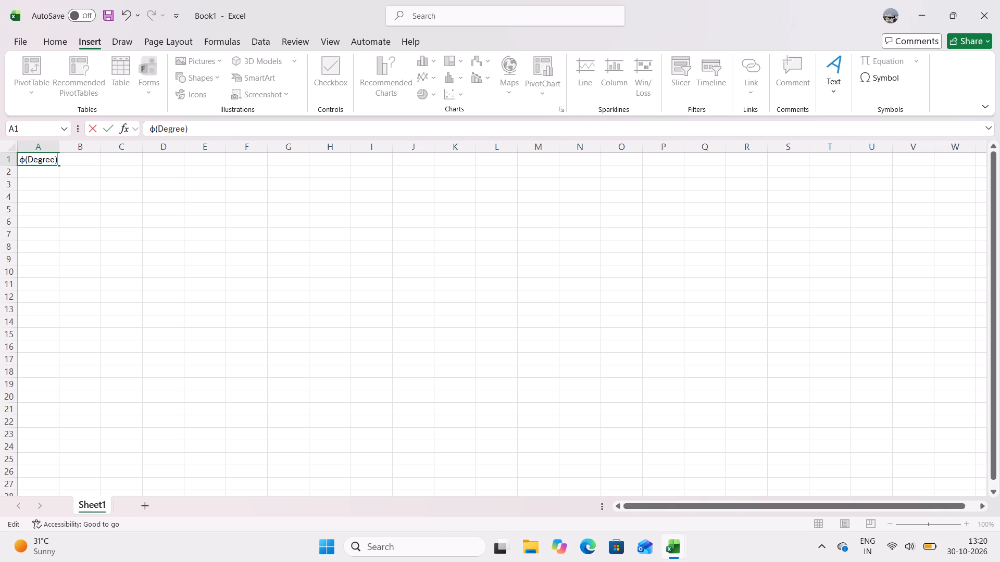
pyautogui.click(30, 176)
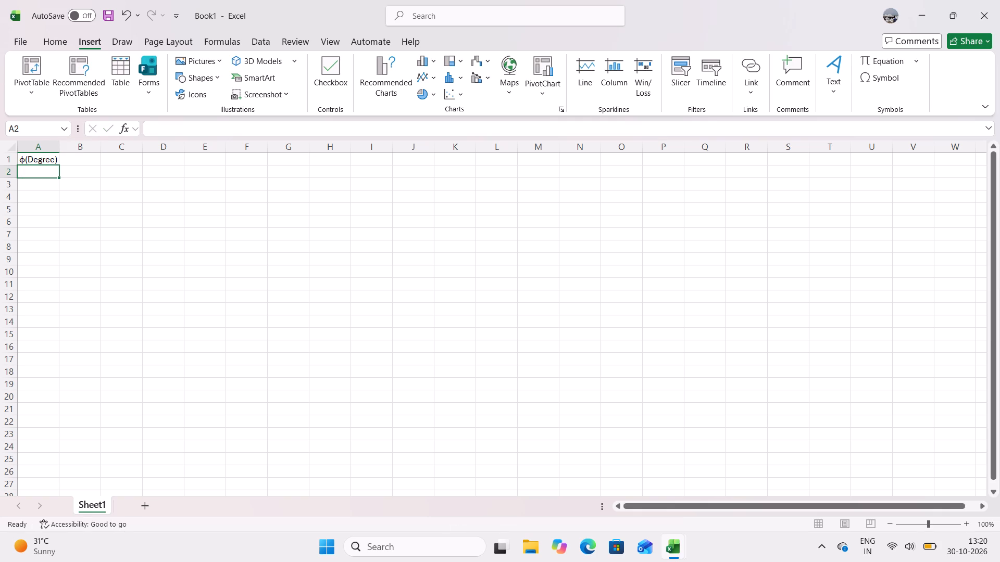
# Enter the column headers Nc, Nq and Nr in cells B1, C1 and D1.
pyautogui.click(73, 158)
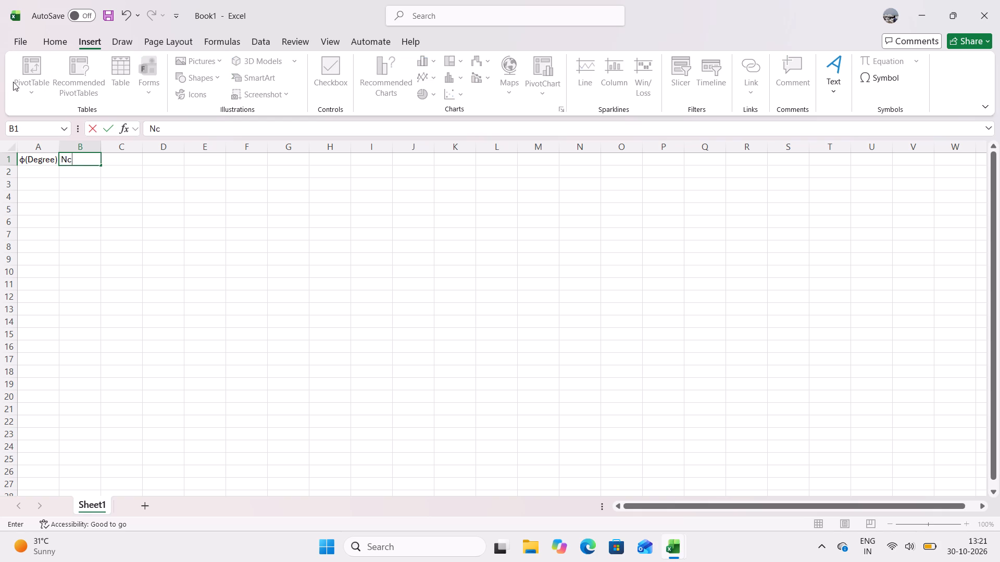
pyautogui.click(117, 163)
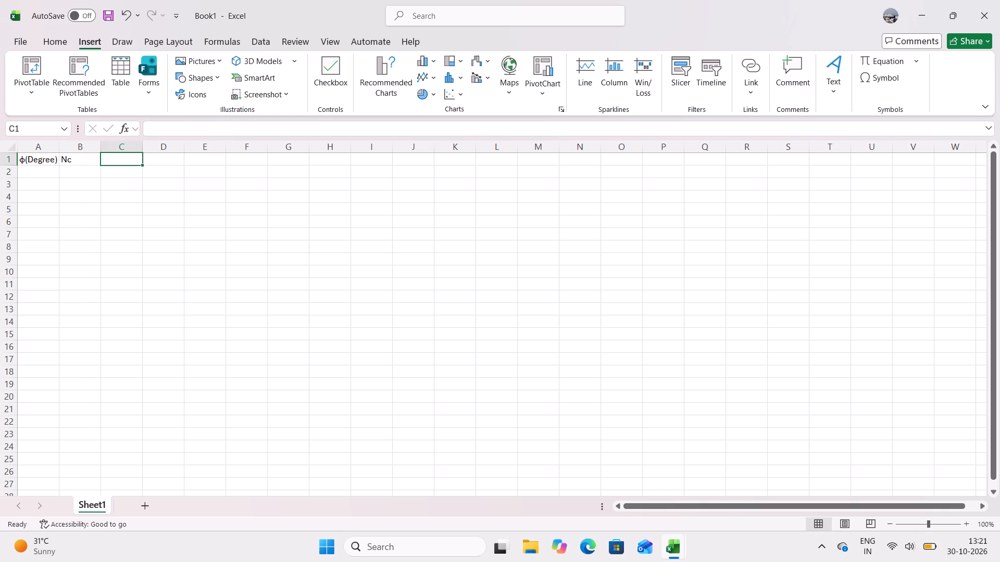
pyautogui.press('n')
pyautogui.press('BackSpace')
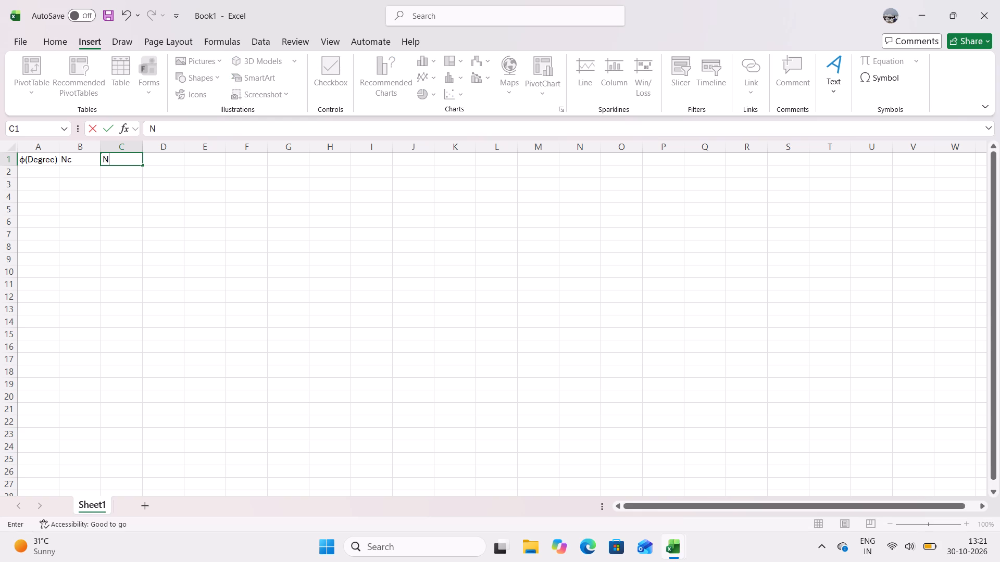
pyautogui.press('q')
pyautogui.press('Right')
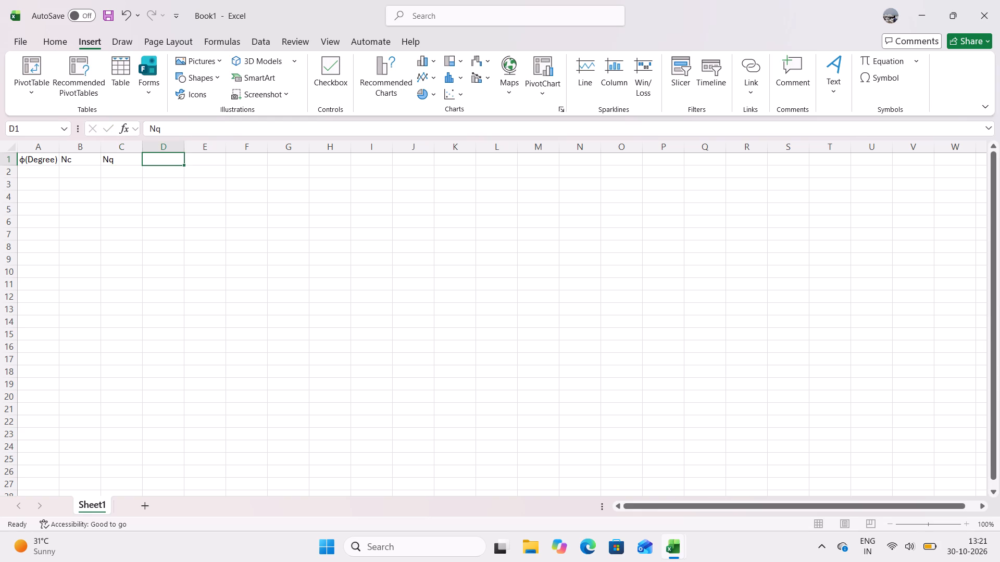
pyautogui.press('r')
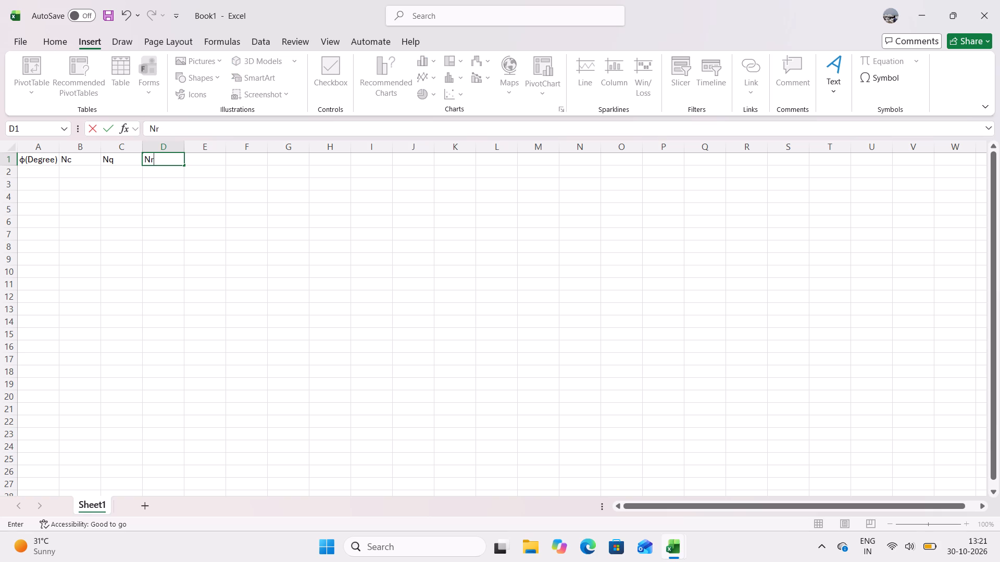
# Enter 0 in cell A2 as the first angle in the φ(Degree) column.
pyautogui.click(41, 173)
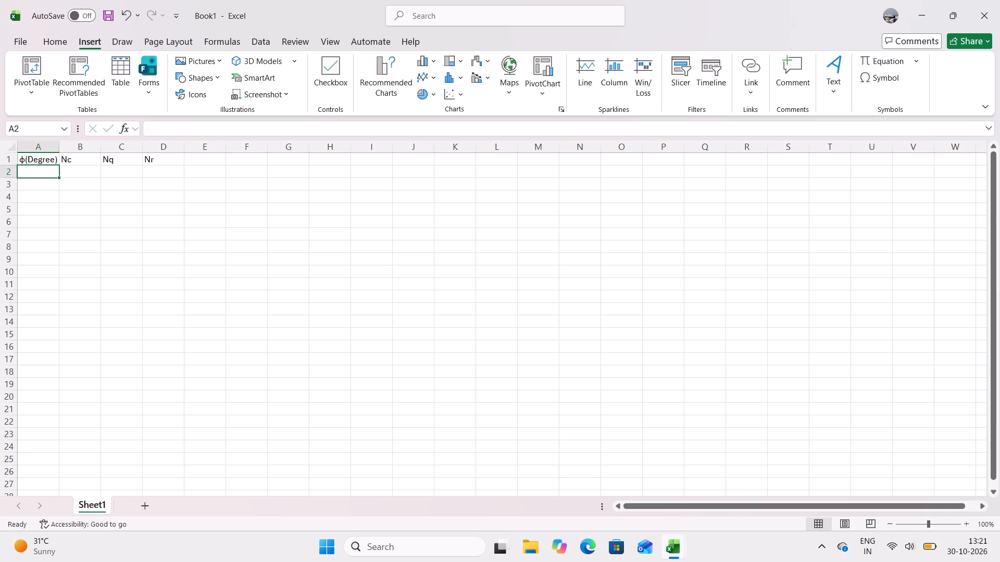
pyautogui.press('0')
pyautogui.press('Down')
# Enter the angles 5 and 10 in cells A3 and A4 of the φ(Degree) column.
pyautogui.press('5')
pyautogui.press('Down')
pyautogui.write('10')
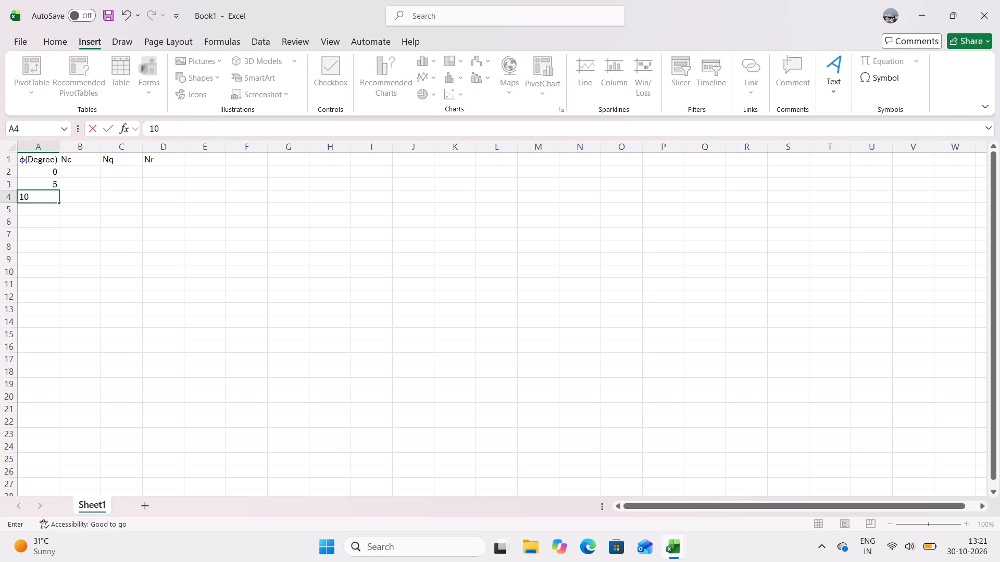
# Extend the 5, 10 angle series from A3:A4 down to 40 in cell A10 using AutoFill.
pyautogui.click(45, 174)
pyautogui.moveTo(45, 174); pyautogui.dragTo(43, 194)
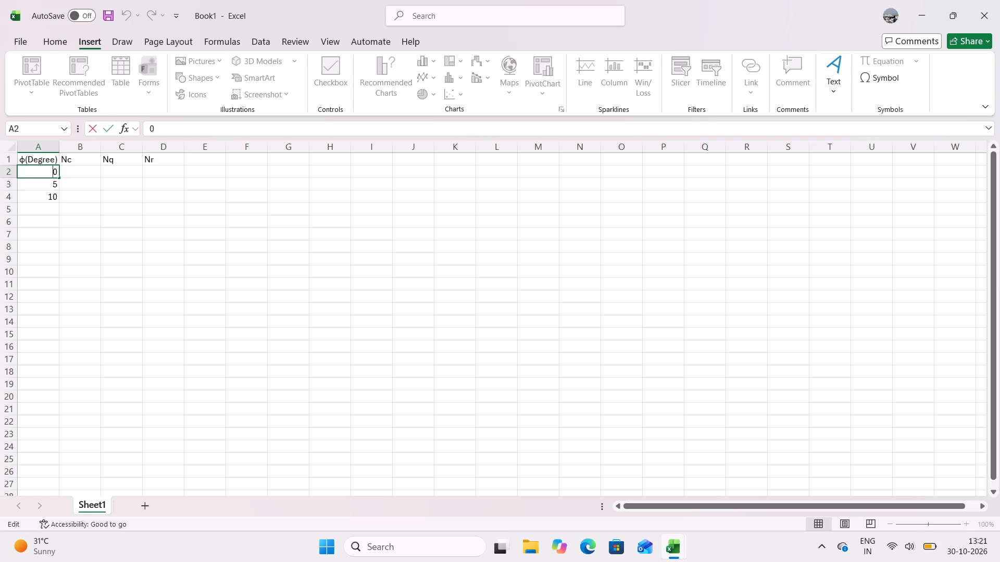
pyautogui.click(44, 191)
pyautogui.click(42, 170)
pyautogui.moveTo(42, 170); pyautogui.dragTo(53, 186)
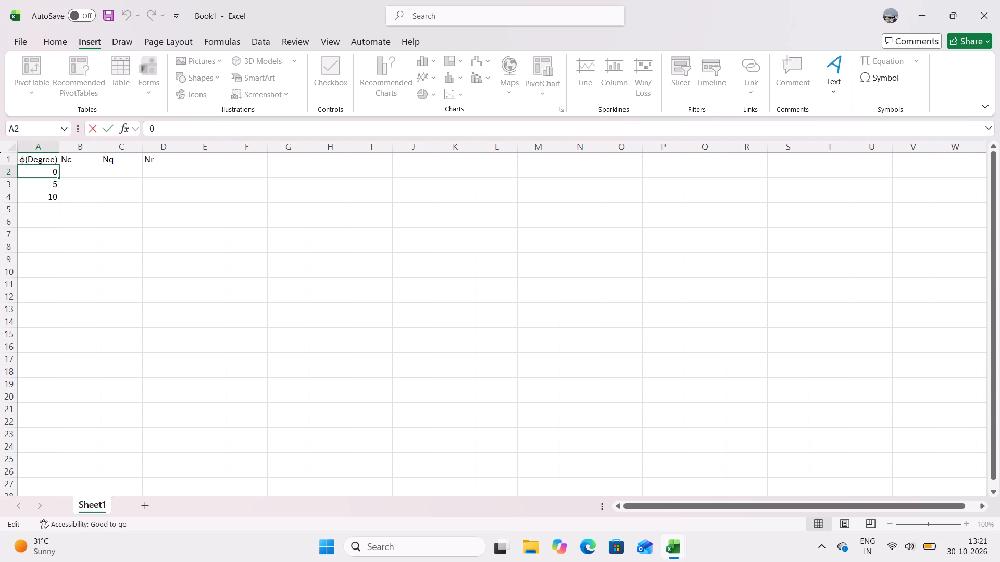
pyautogui.click(41, 191)
pyautogui.click(44, 173)
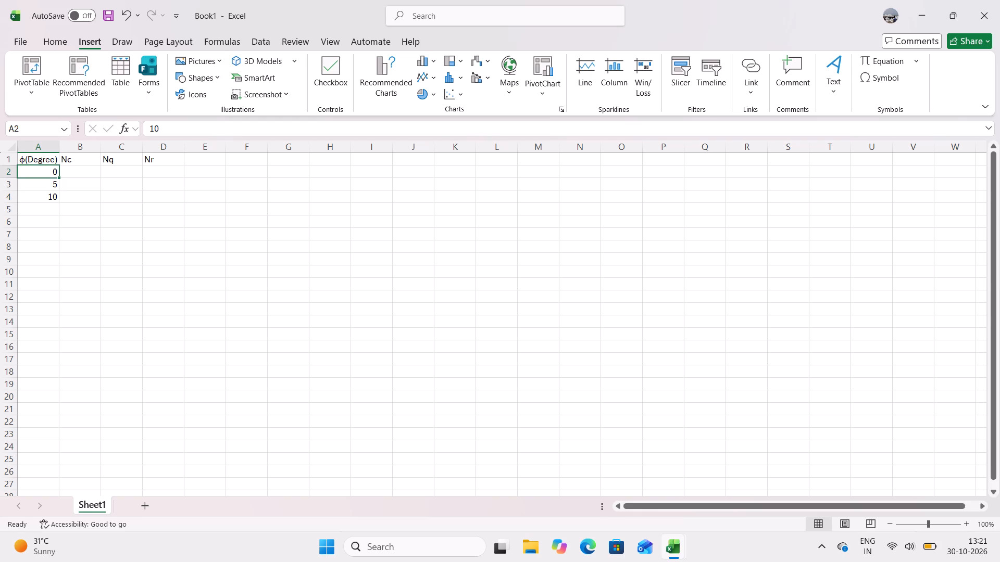
pyautogui.moveTo(44, 173); pyautogui.dragTo(48, 180)
pyautogui.moveTo(48, 180); pyautogui.dragTo(49, 181)
pyautogui.moveTo(49, 181); pyautogui.dragTo(49, 191)
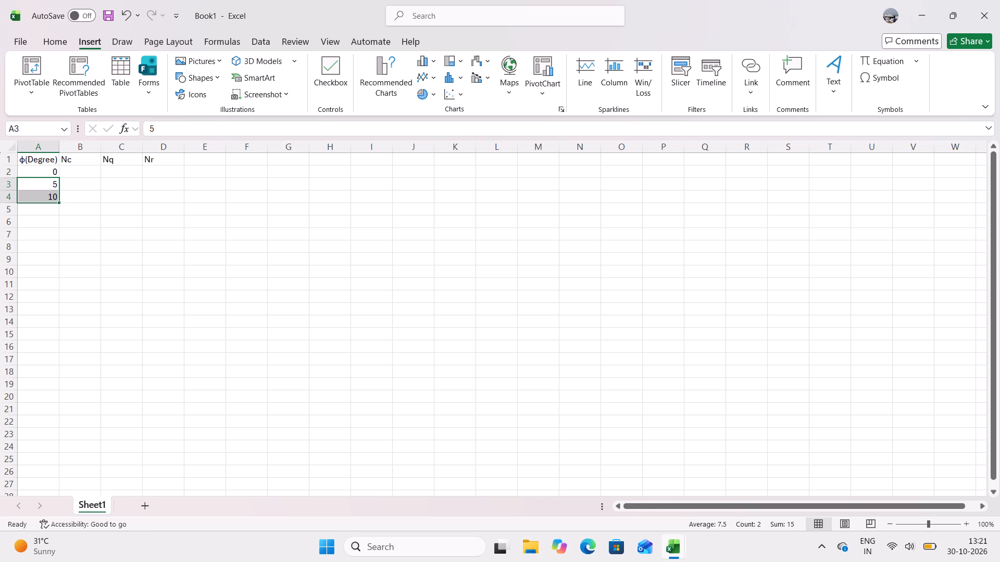
pyautogui.moveTo(57, 200); pyautogui.dragTo(45, 326)
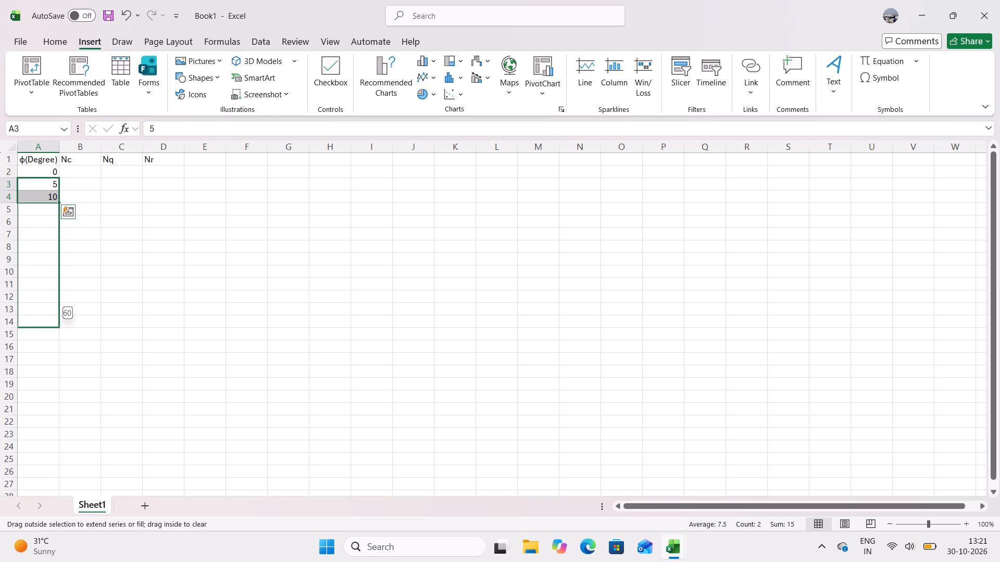
pyautogui.moveTo(45, 326); pyautogui.dragTo(48, 281)
# Fill the 0-degree row with Nc 5.7, Nq 1 and Nr 0 in cells B2 to D2.
pyautogui.click(93, 170)
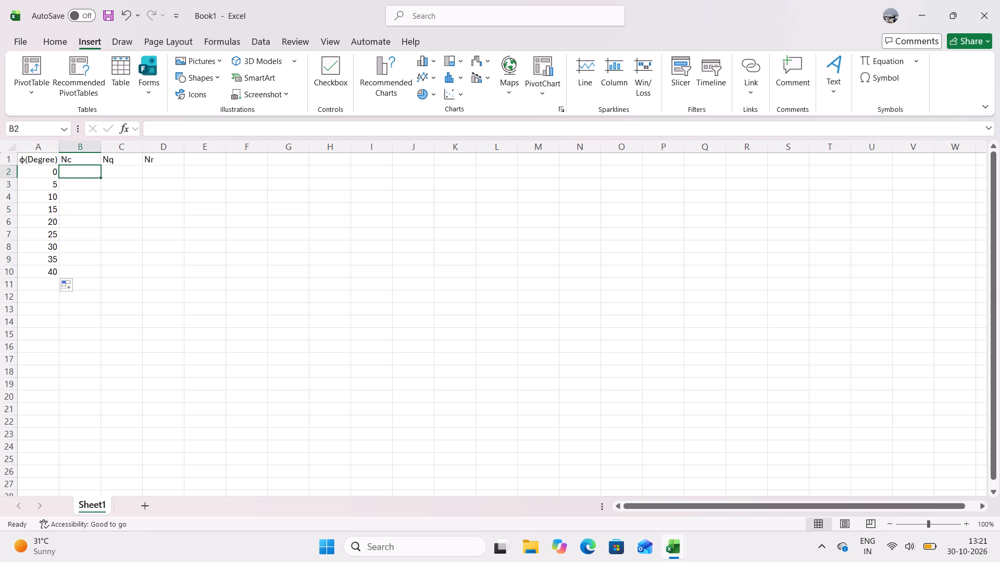
pyautogui.press('5')
pyautogui.write('.7')
pyautogui.press('Right')
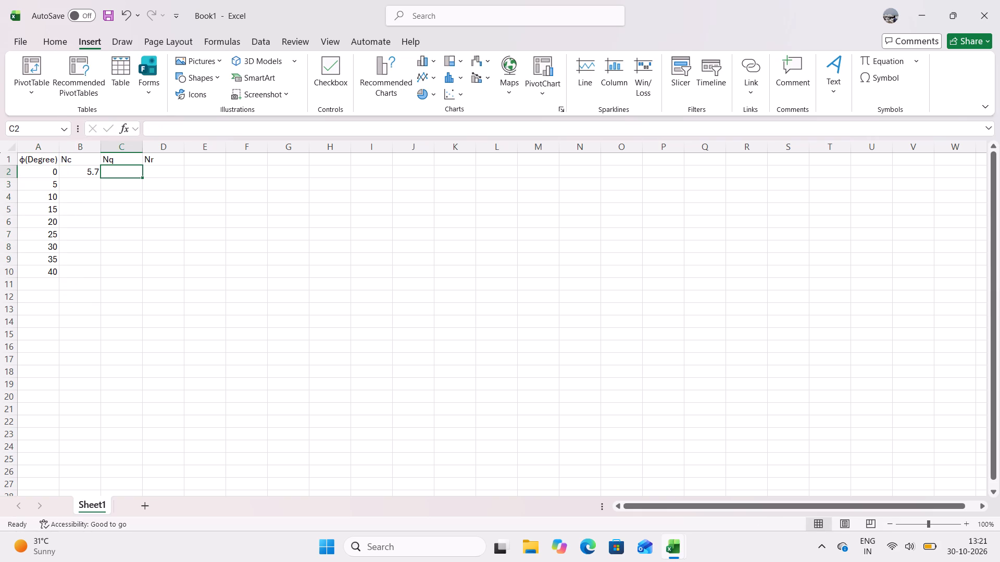
pyautogui.press('1')
pyautogui.press('Right')
pyautogui.press('1')
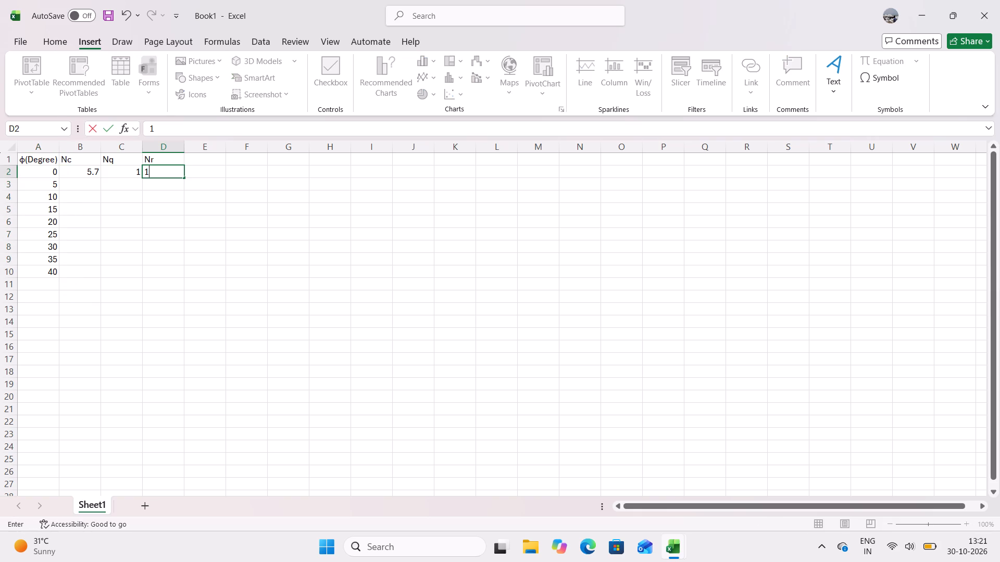
pyautogui.press('0')
pyautogui.press('BackSpace')
pyautogui.press('BackSpace')
pyautogui.press('0')
pyautogui.press('Down')
# Enter the Nc values 7.3, 9.6, 12.9 and 17.7 in cells B3 to B6 for 5 to 20 degrees.
pyautogui.press('Left')
pyautogui.press('Left')
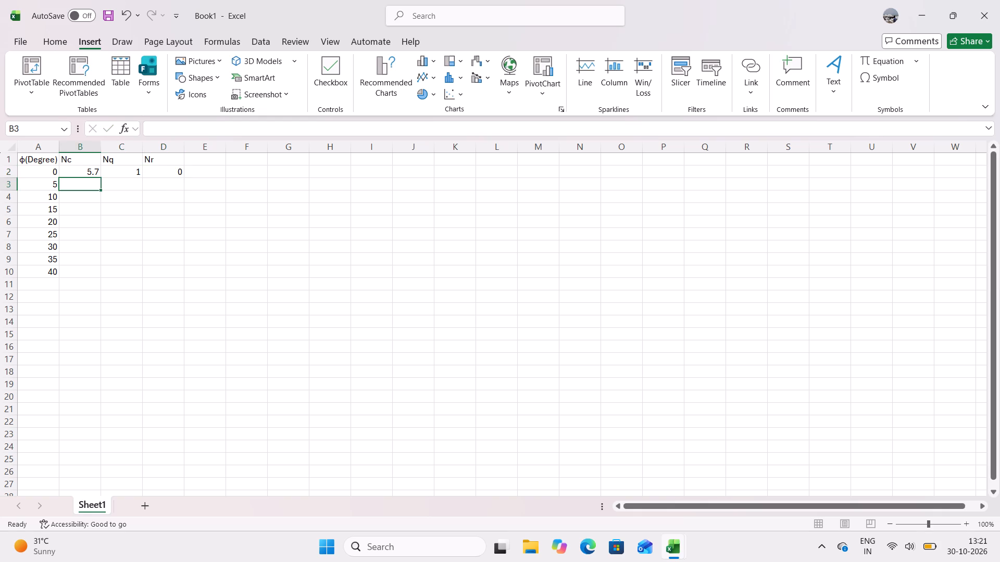
pyautogui.write('7.3')
pyautogui.press('Down')
pyautogui.write('9.6')
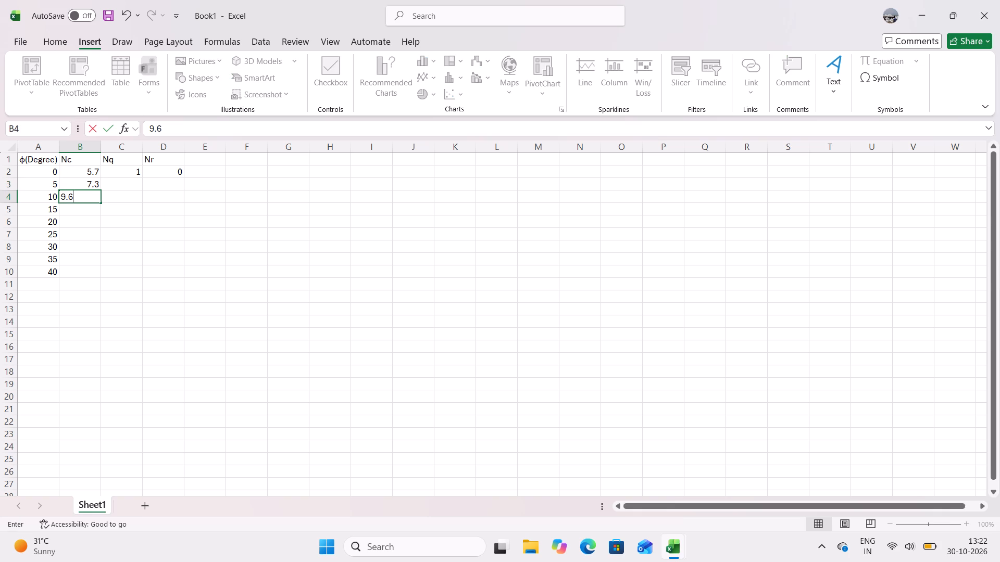
pyautogui.press('Right')
pyautogui.press('Down')
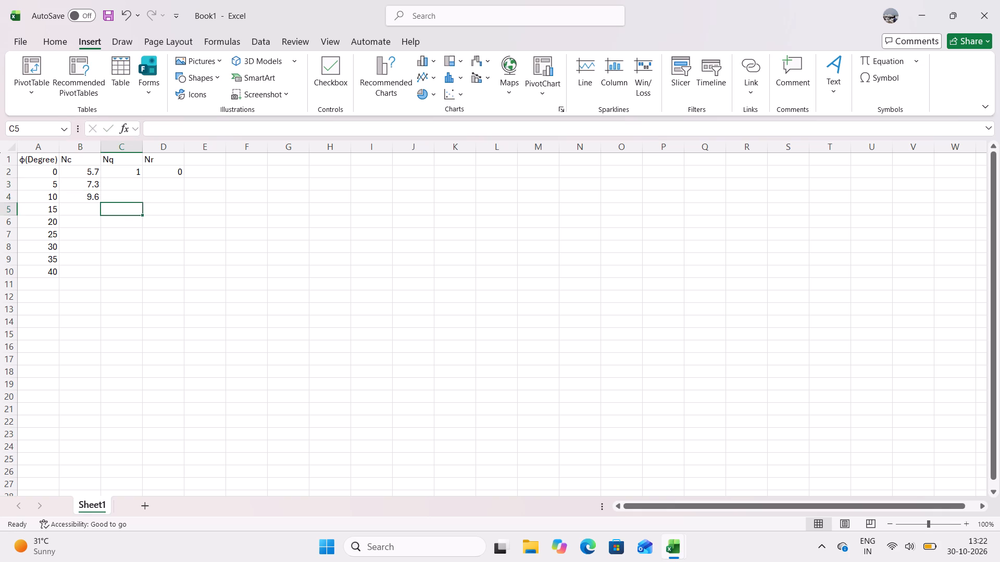
pyautogui.press('Left')
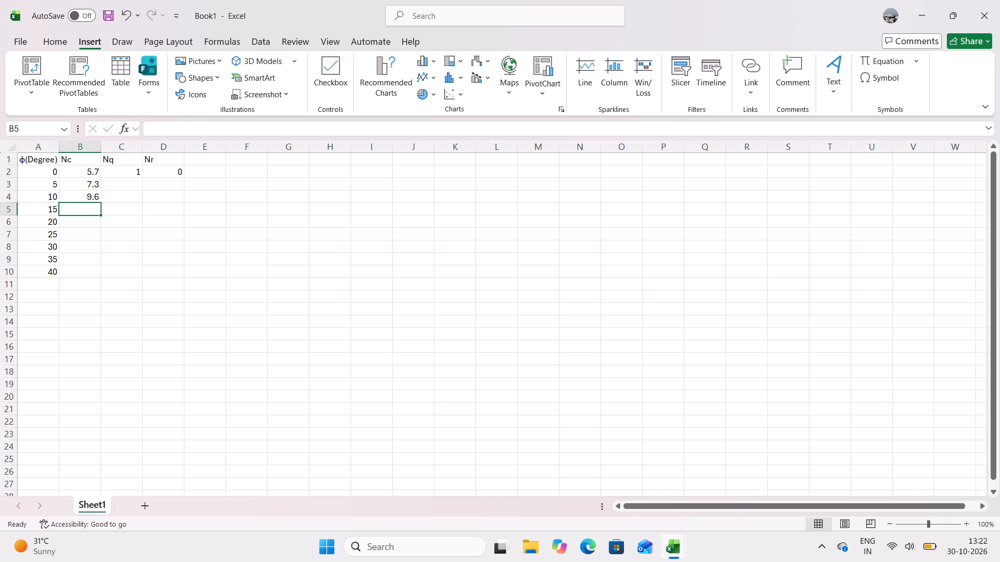
pyautogui.write('12.9')
pyautogui.press('Down')
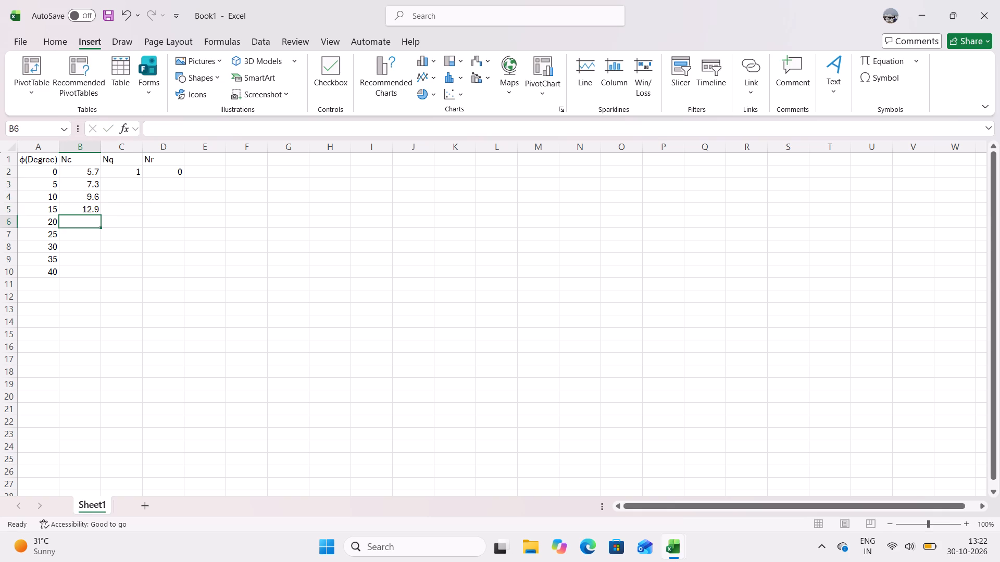
pyautogui.write('17.7')
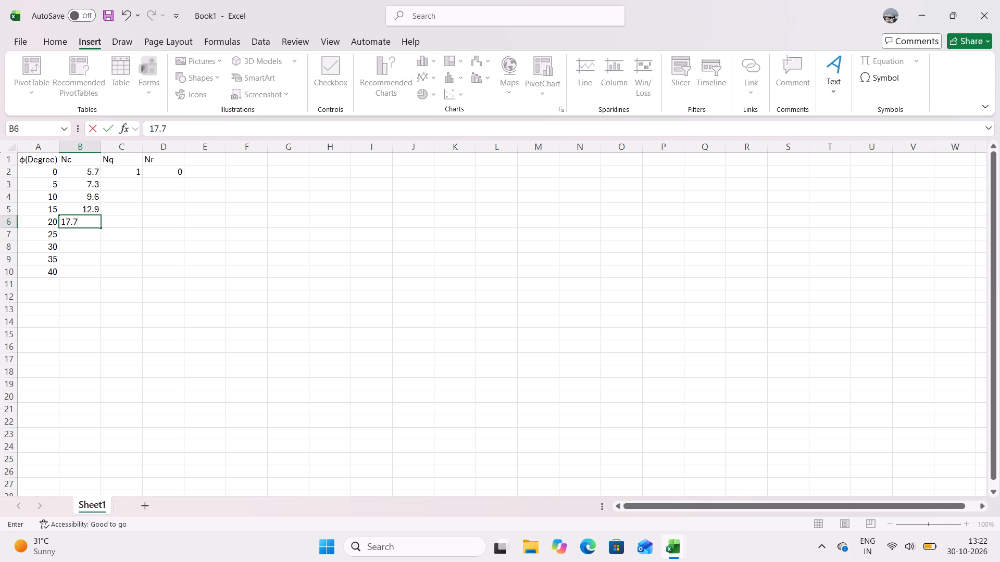
pyautogui.press('Down')
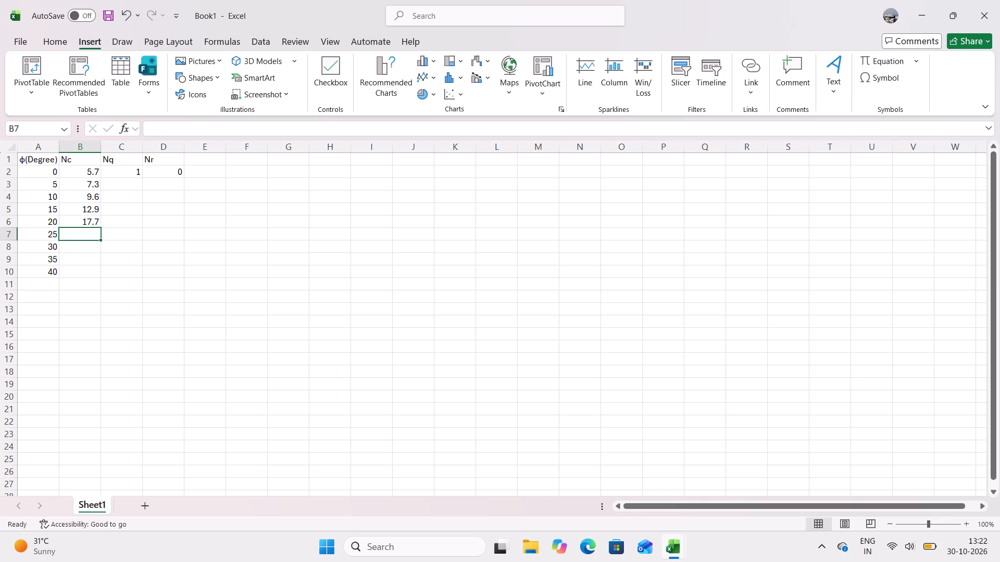
# Enter the Nc values 25.1, 37.2, 57.8 and 95.7 in cells B7 to B10 for 25 to 40 degrees.
pyautogui.write('25.1')
pyautogui.press('Down')
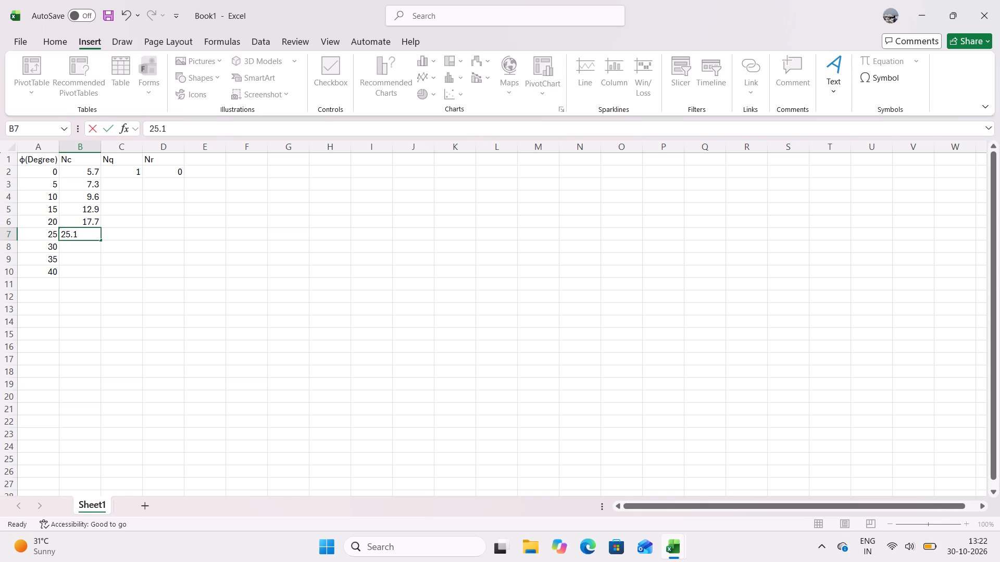
pyautogui.write('37.2')
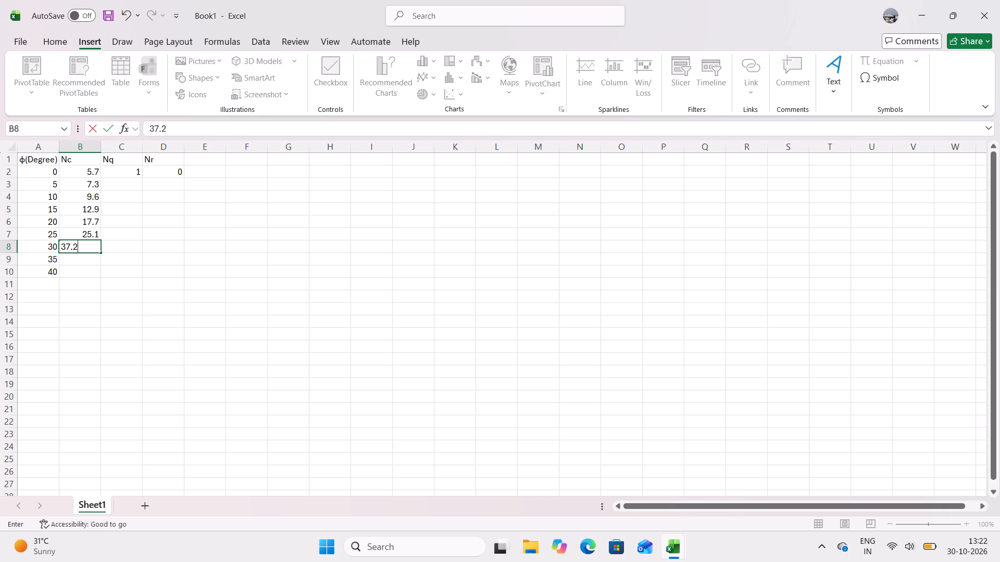
pyautogui.press('Down')
pyautogui.write('57.2')
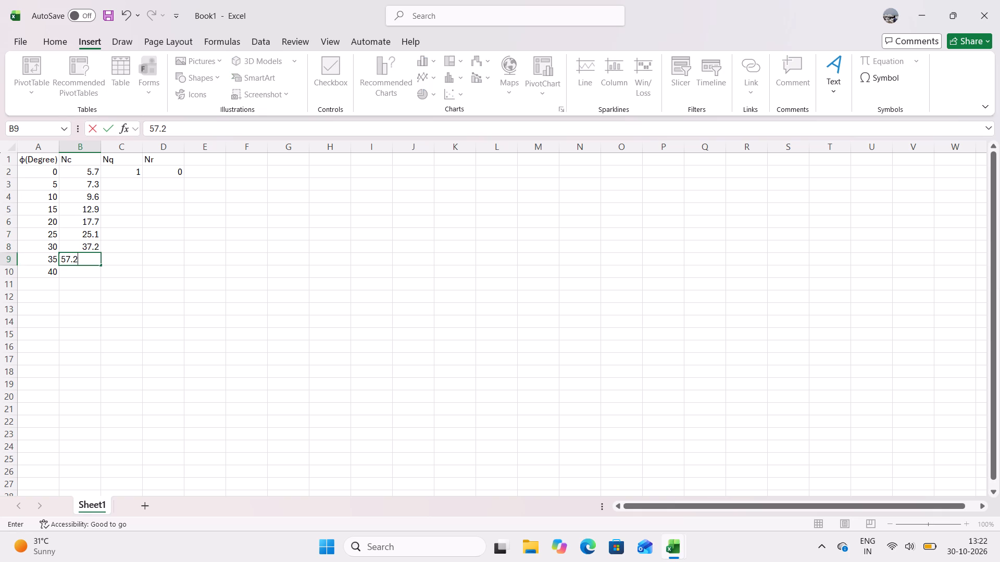
pyautogui.press('BackSpace')
pyautogui.press('8')
pyautogui.press('Down')
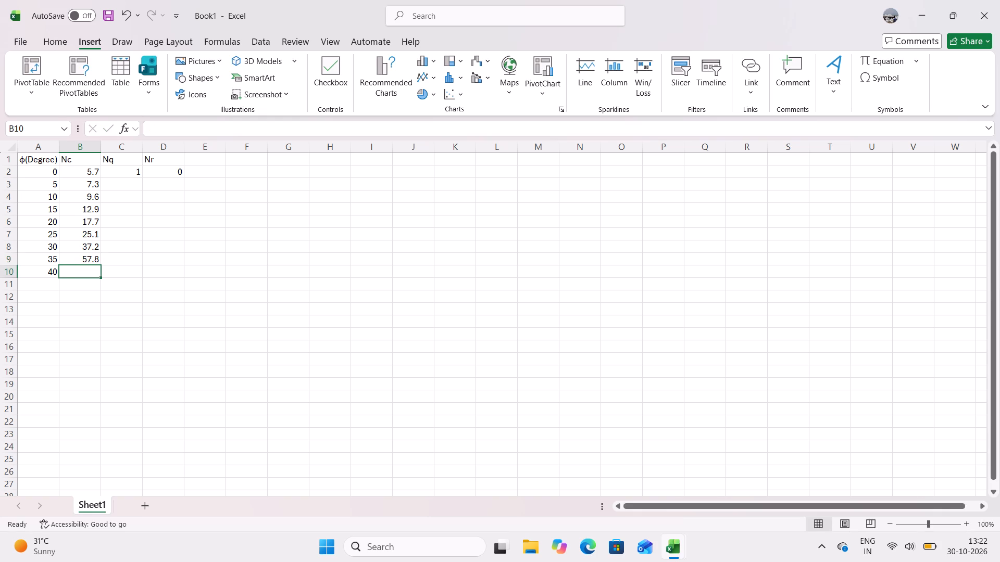
pyautogui.write('95.7')
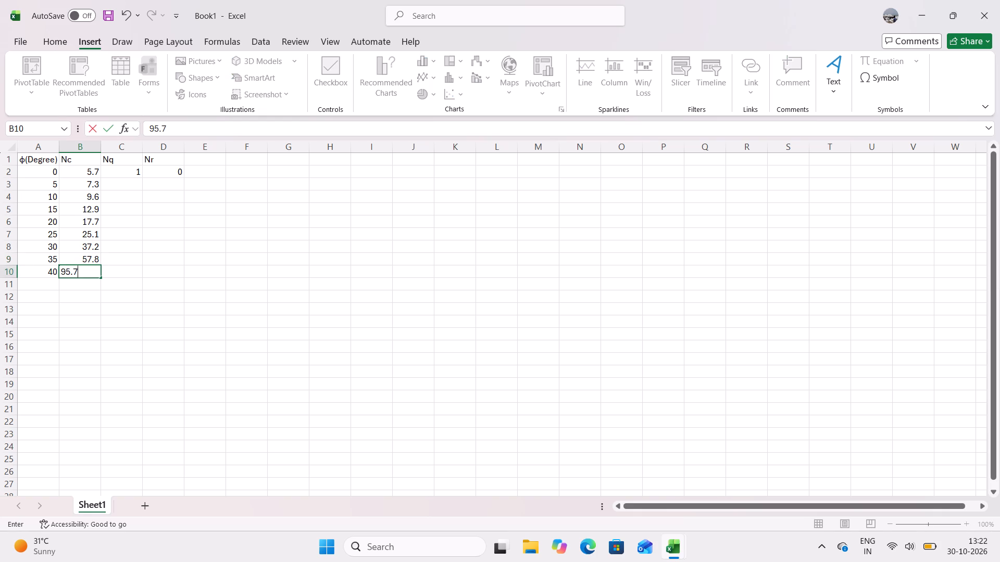
# Enter the Nq values 1.6, 2.7, 4.4 and 7.4 in cells C3 to C6 for 5 to 20 degrees.
pyautogui.click(126, 187)
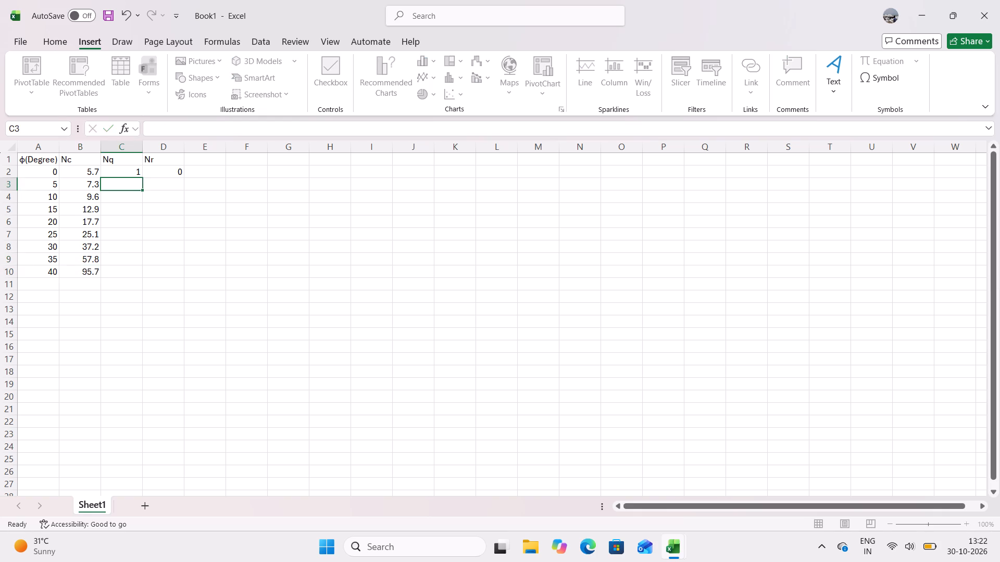
pyautogui.write('1.6')
pyautogui.press('Down')
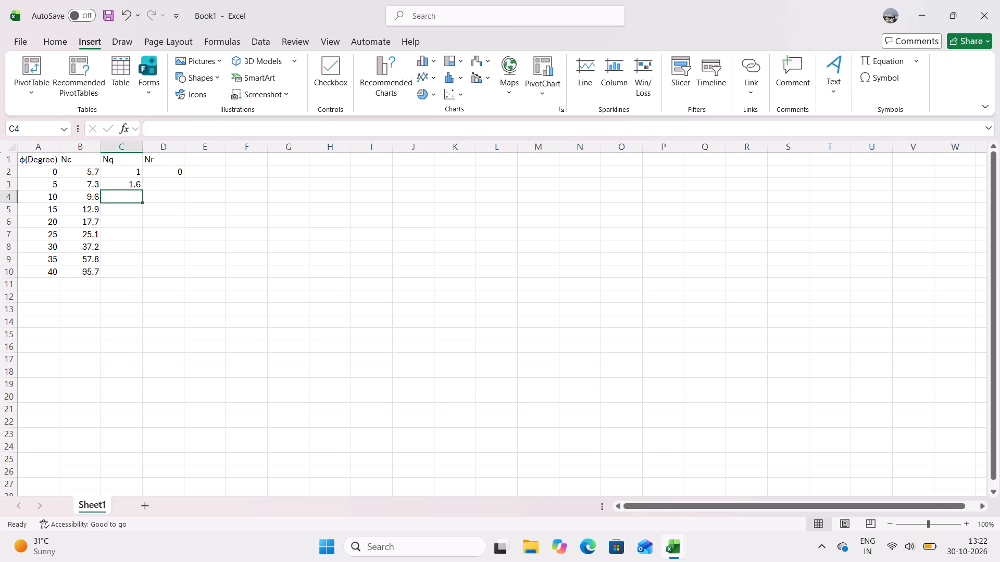
pyautogui.write('2.7')
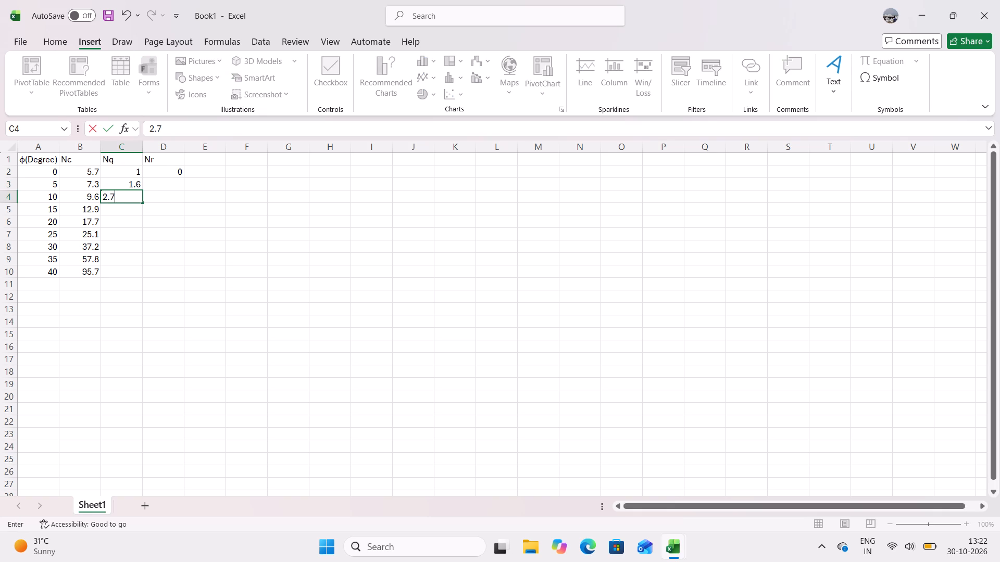
pyautogui.press('Down')
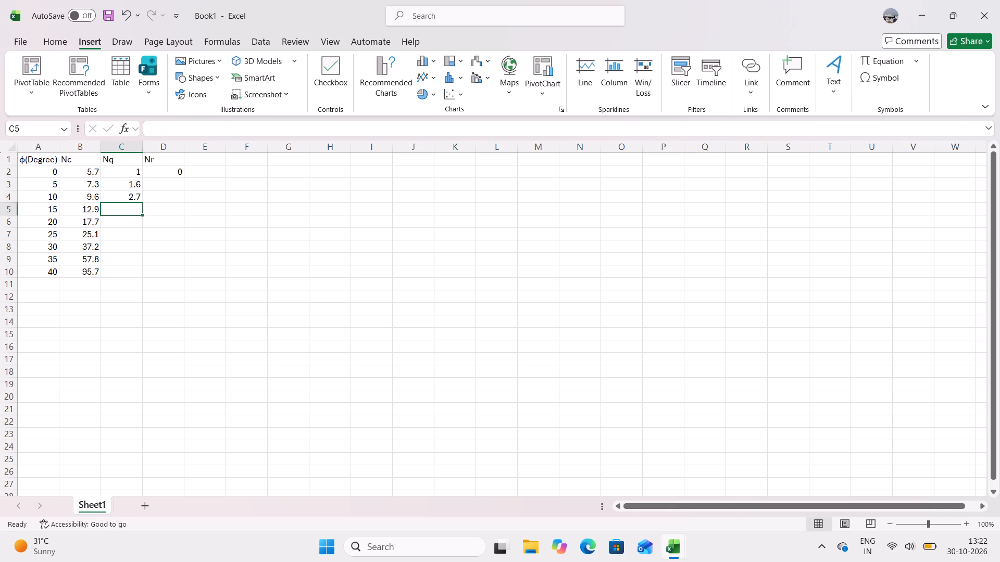
pyautogui.write('4.4')
pyautogui.press('Down')
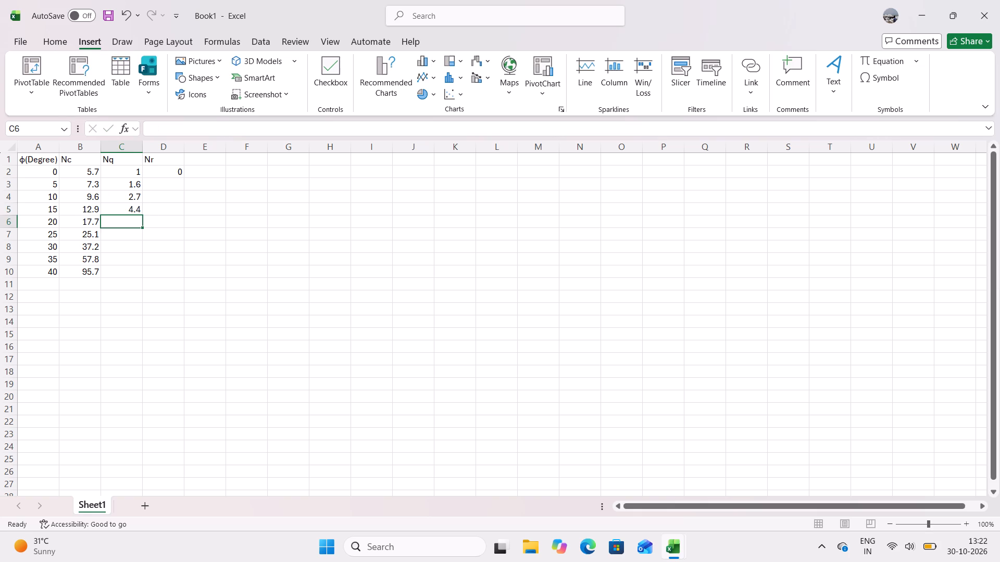
pyautogui.write('7.4')
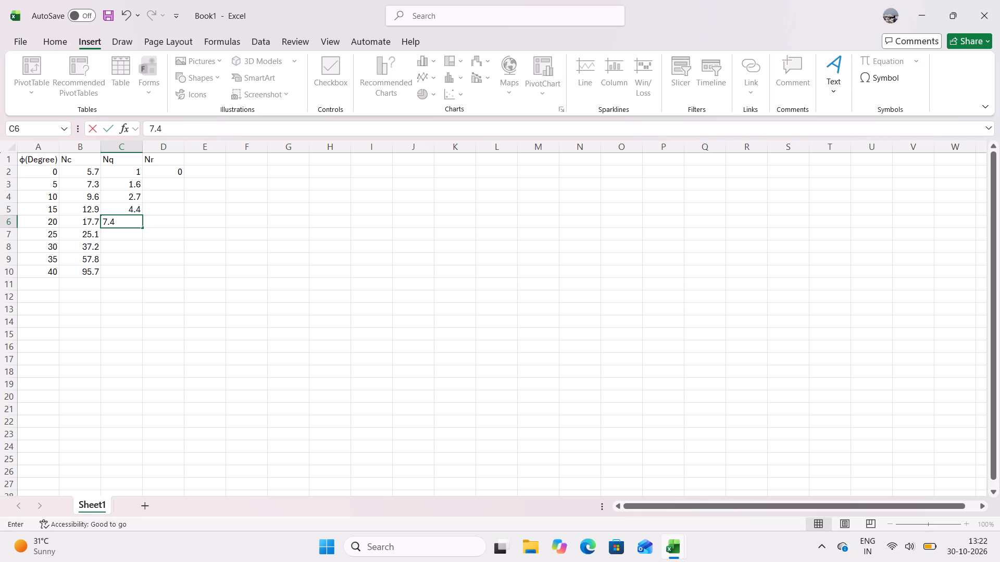
pyautogui.press('Down')
# Enter the Nq values 12.7, 22.5, 41.4 and 81.3 in cells C7 to C10 for 25 to 40 degrees.
pyautogui.write('127.')
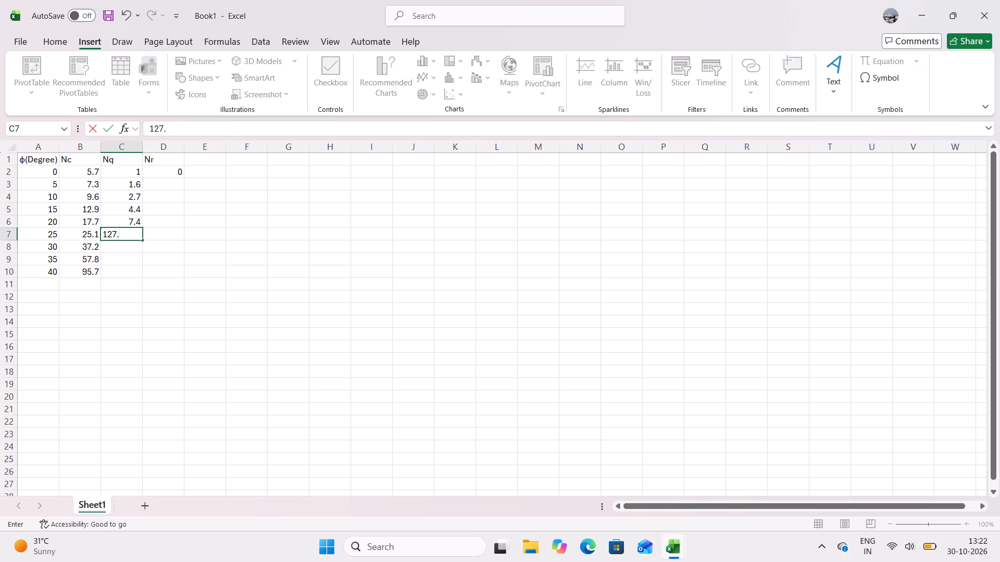
pyautogui.press('BackSpace')
pyautogui.press('BackSpace')
pyautogui.write('.7')
pyautogui.press('Down')
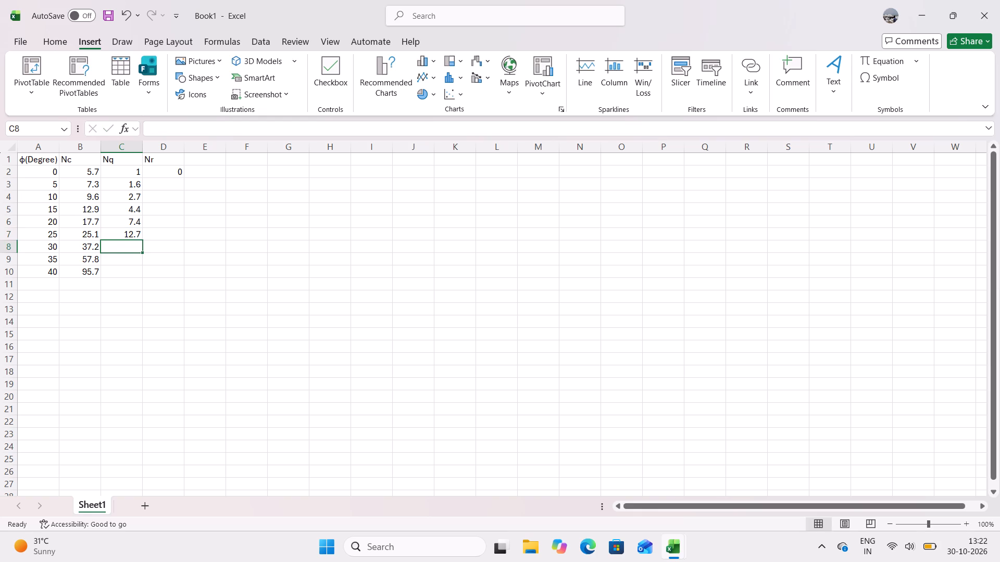
pyautogui.write('22.5')
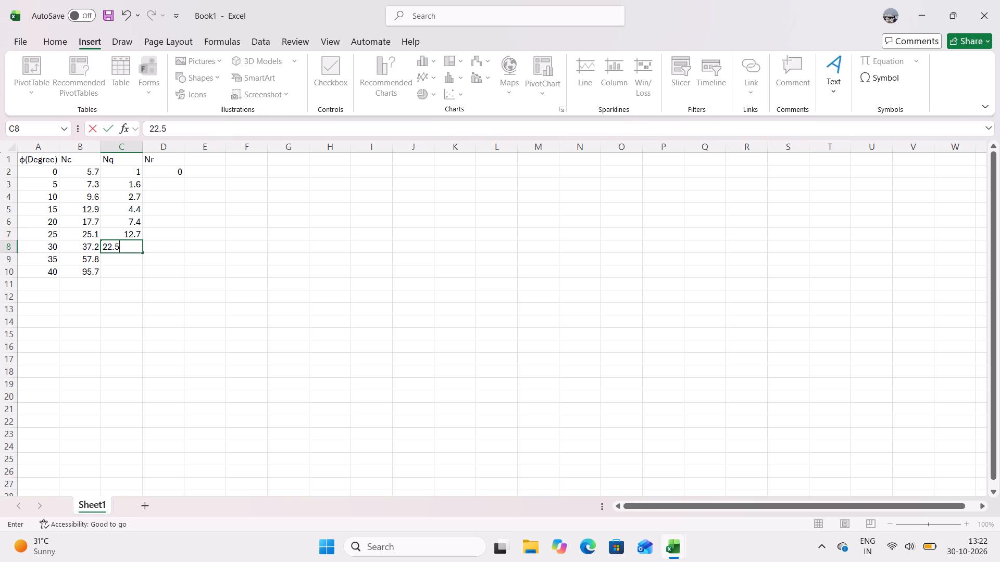
pyautogui.press('Down')
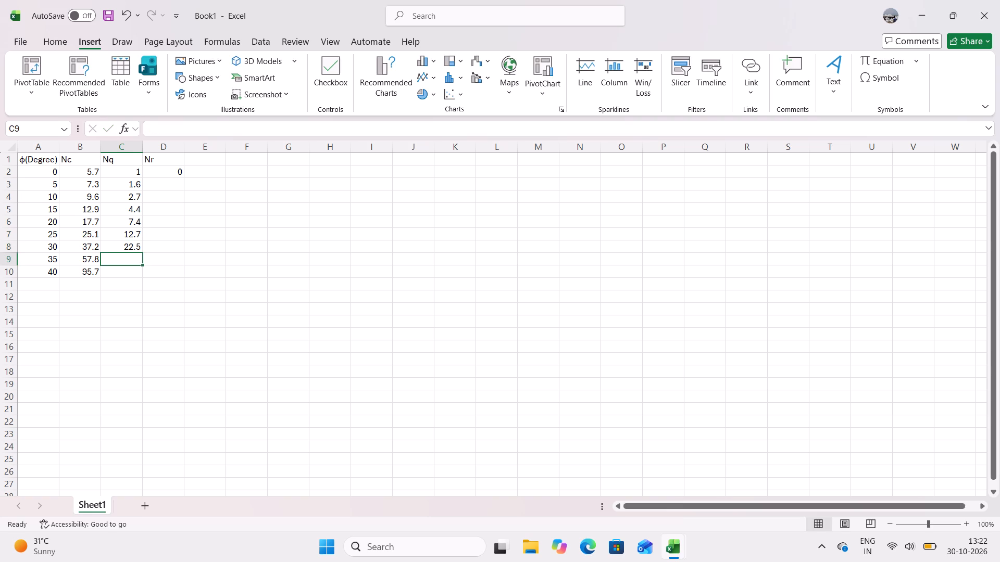
pyautogui.write('41.4')
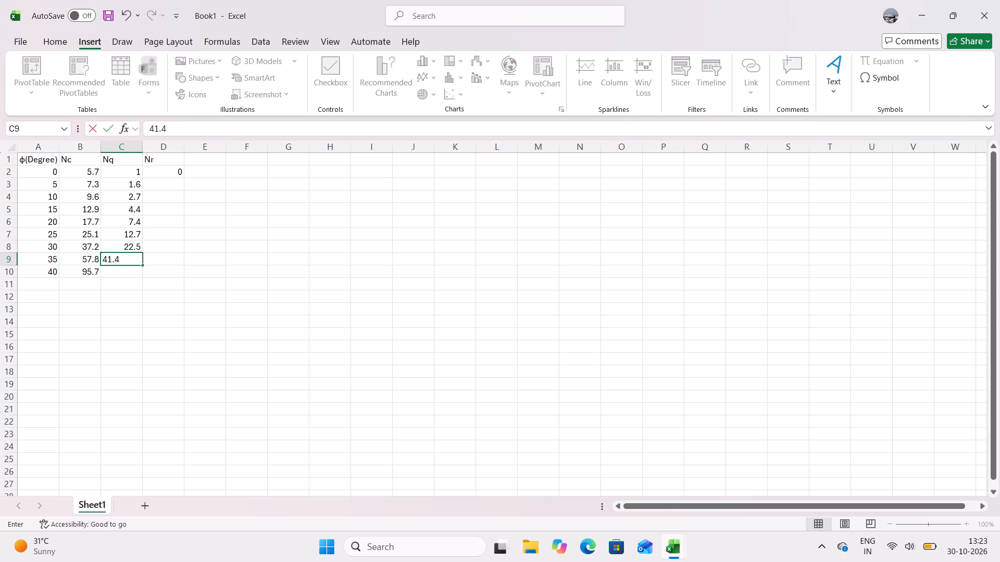
pyautogui.press('Down')
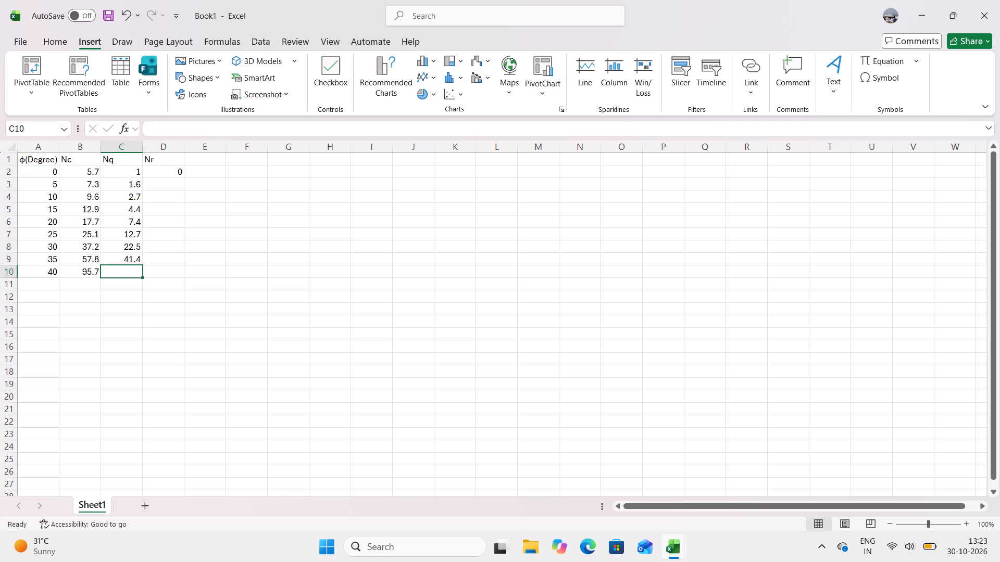
pyautogui.write('81.3')
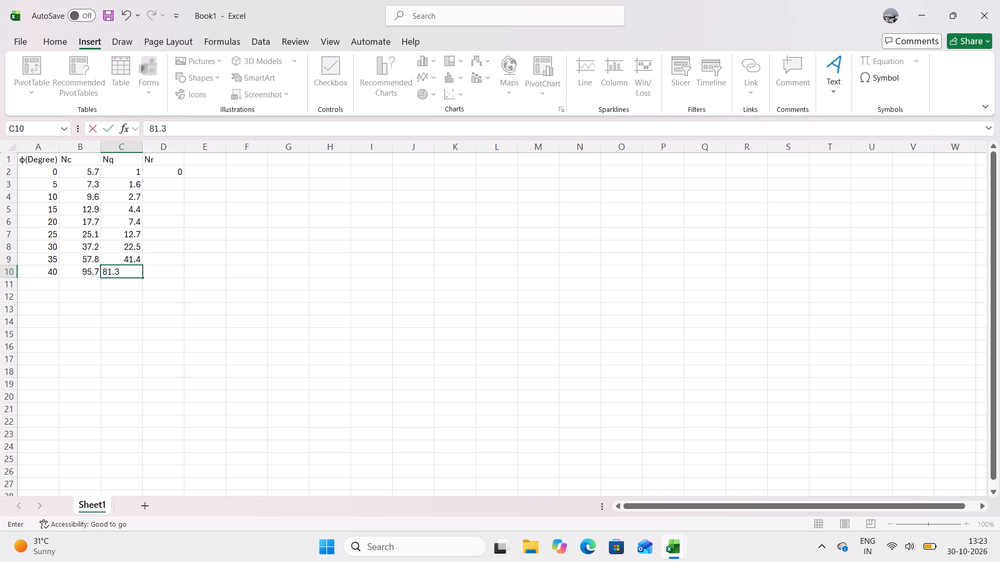
# Enter the Nr values 1.5, 1.2, 2.5 and 5 in cells D3 to D6 for 5 to 20 degrees.
pyautogui.click(174, 187)
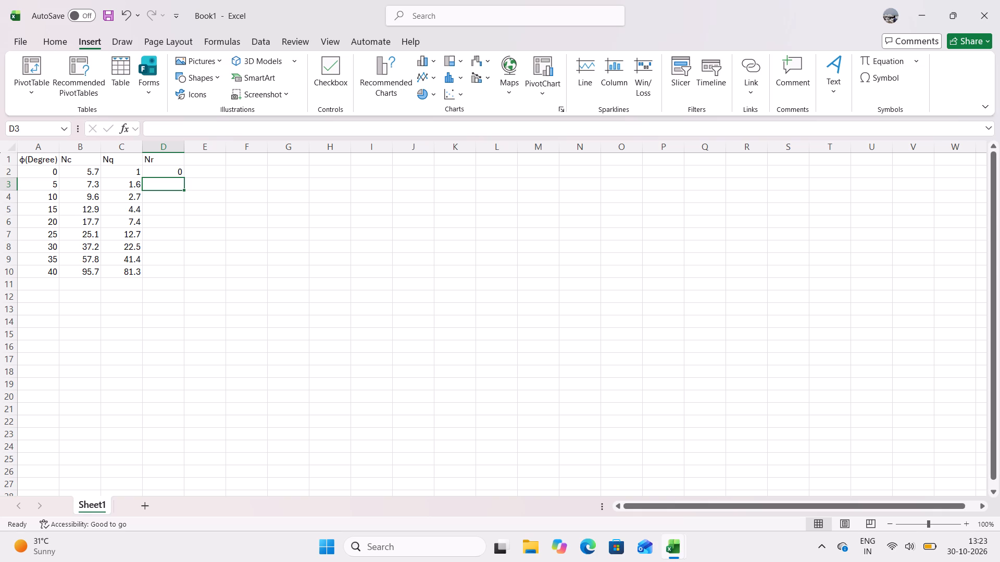
pyautogui.write('1.5')
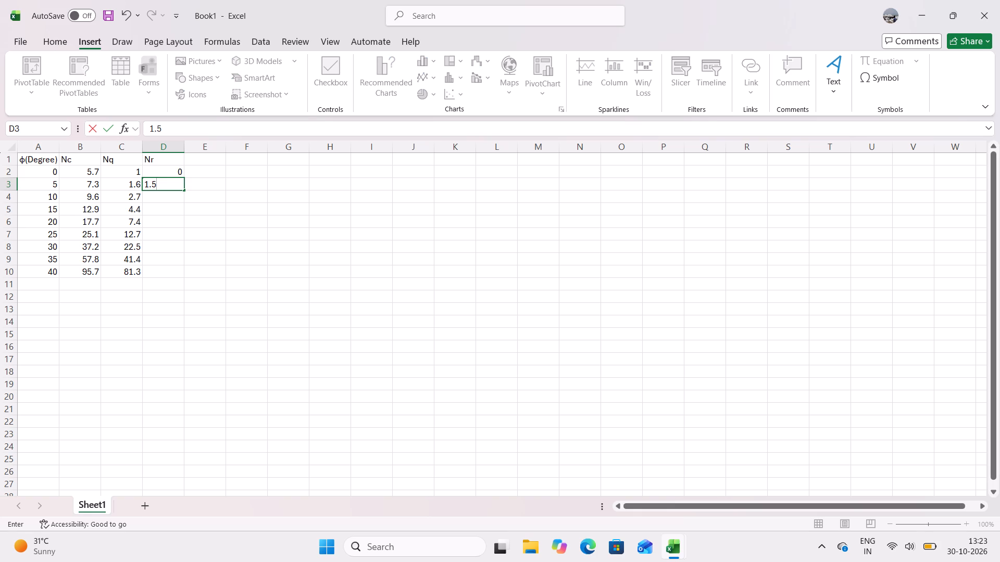
pyautogui.write('1.2')
pyautogui.press('Down')
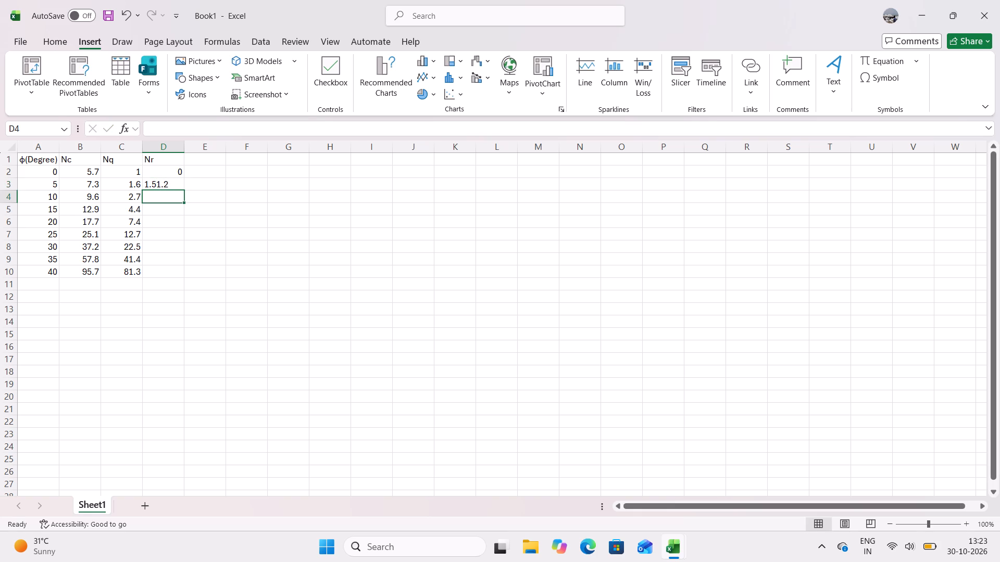
pyautogui.press('Up')
pyautogui.press('BackSpace')
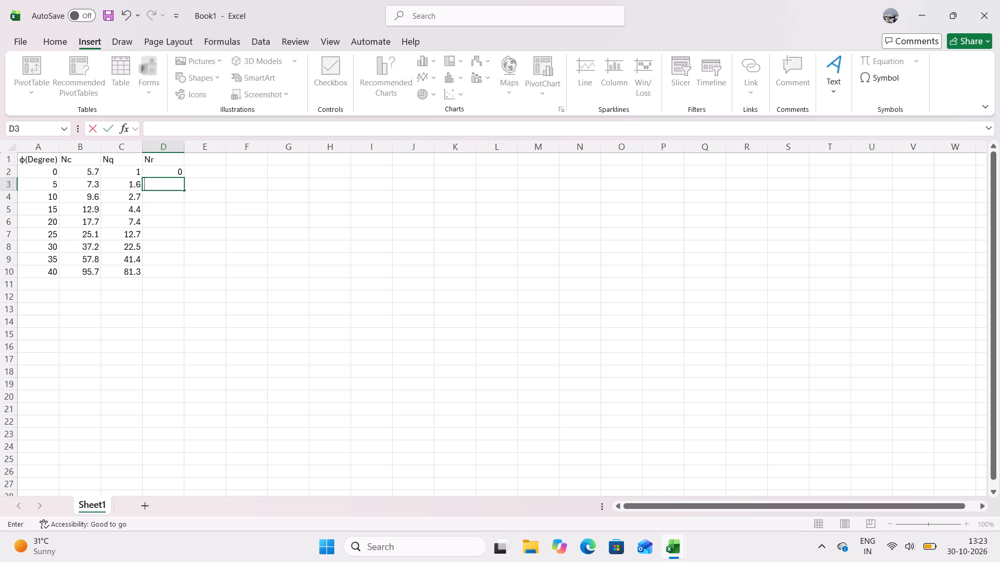
pyautogui.write('1.5')
pyautogui.press('Down')
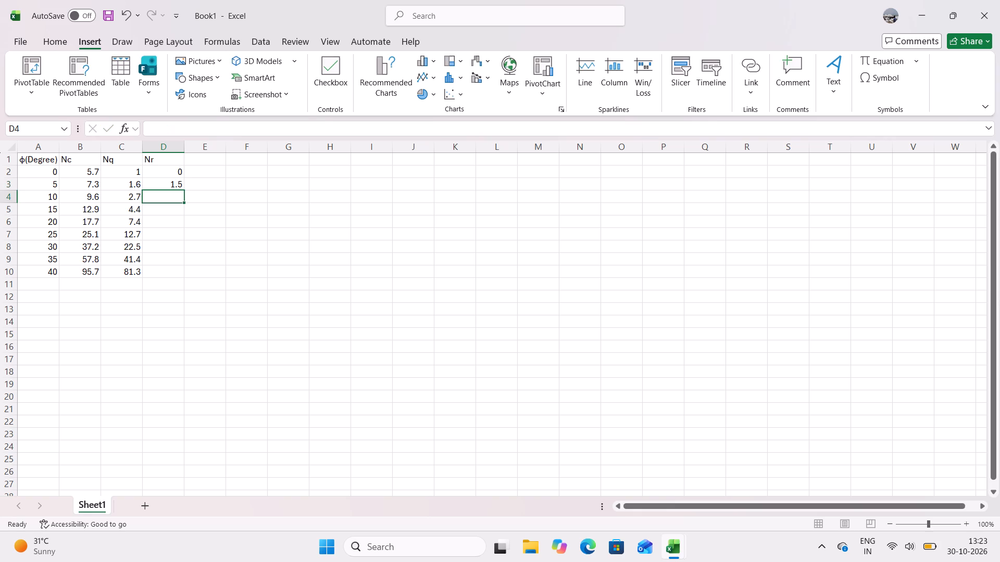
pyautogui.write('1.2')
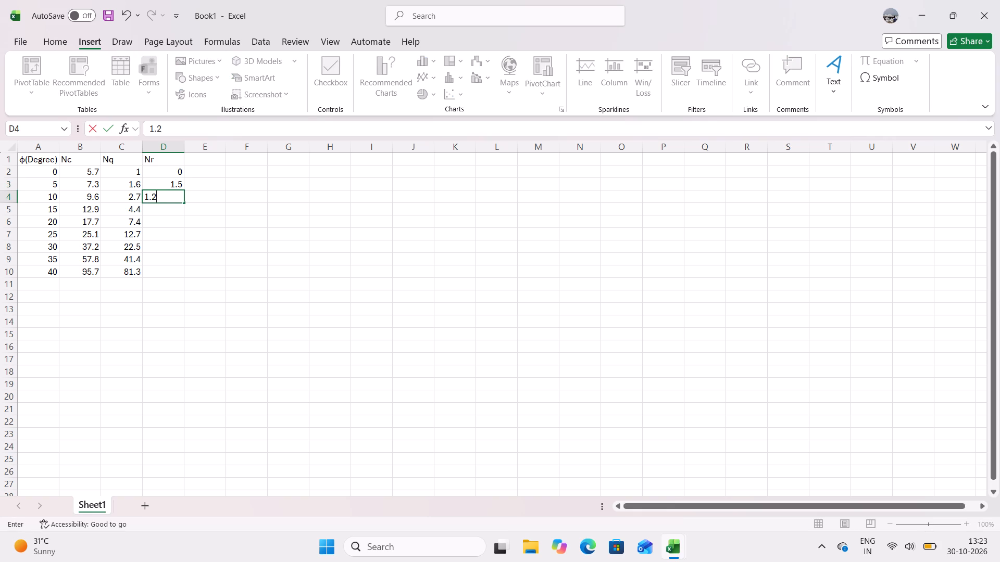
pyautogui.press('Down')
pyautogui.write('2.5')
pyautogui.press('Down')
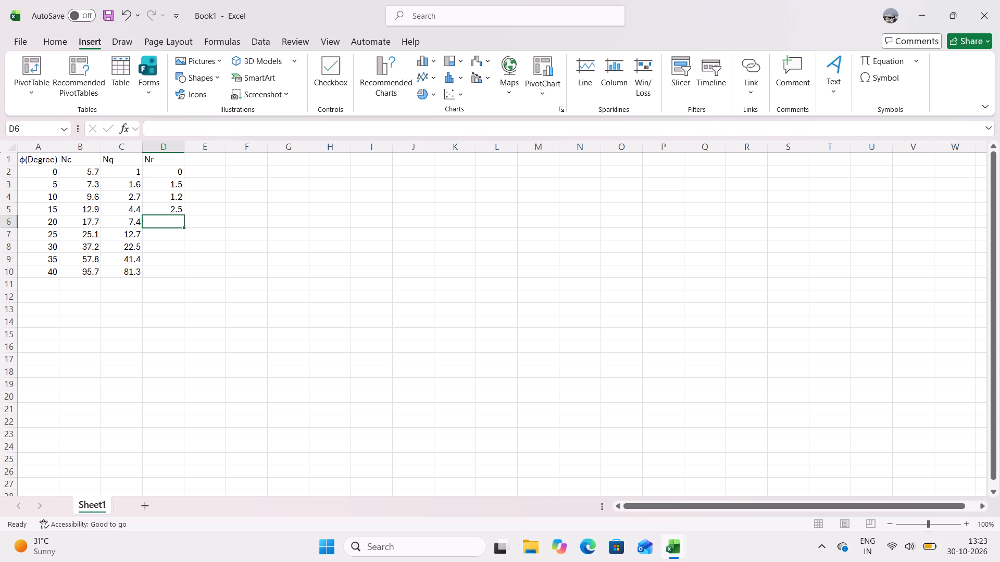
pyautogui.press('5')
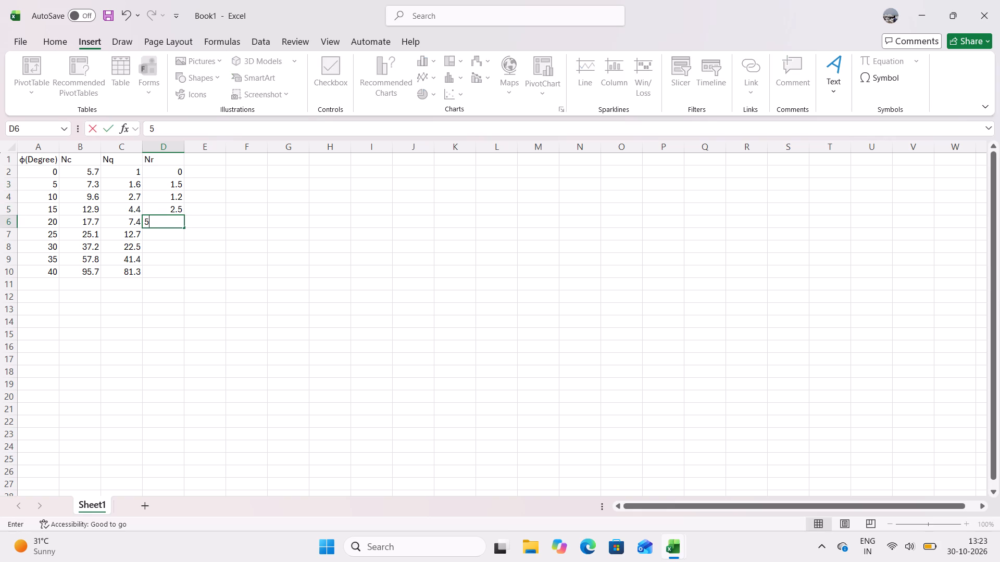
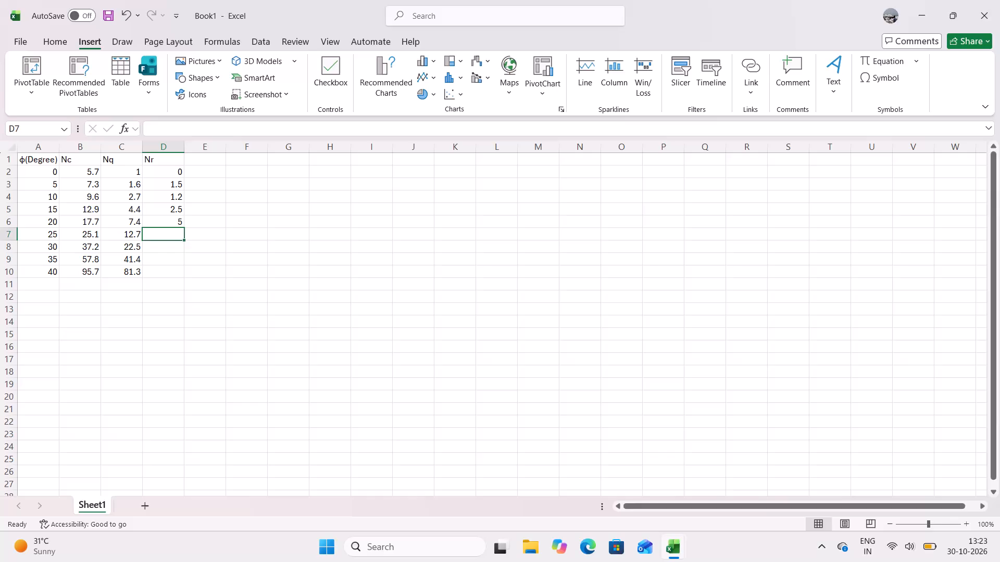
# Enter the Nr values 9.7, 19.7, 42.4 and 100.4 in cells D7 to D10 for 25 to 40 degrees.
pyautogui.write('9.7')
pyautogui.press('Down')
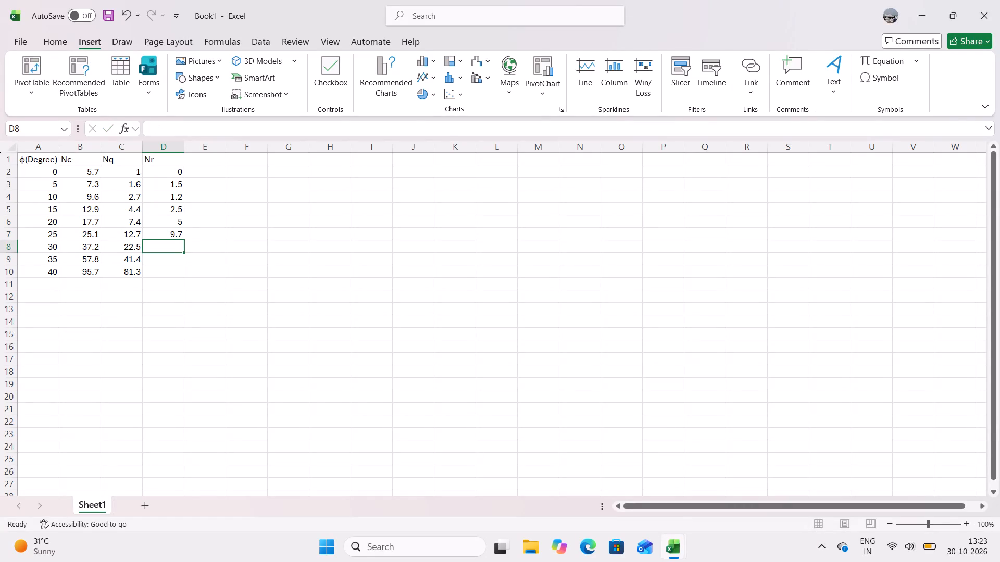
pyautogui.write('19.')
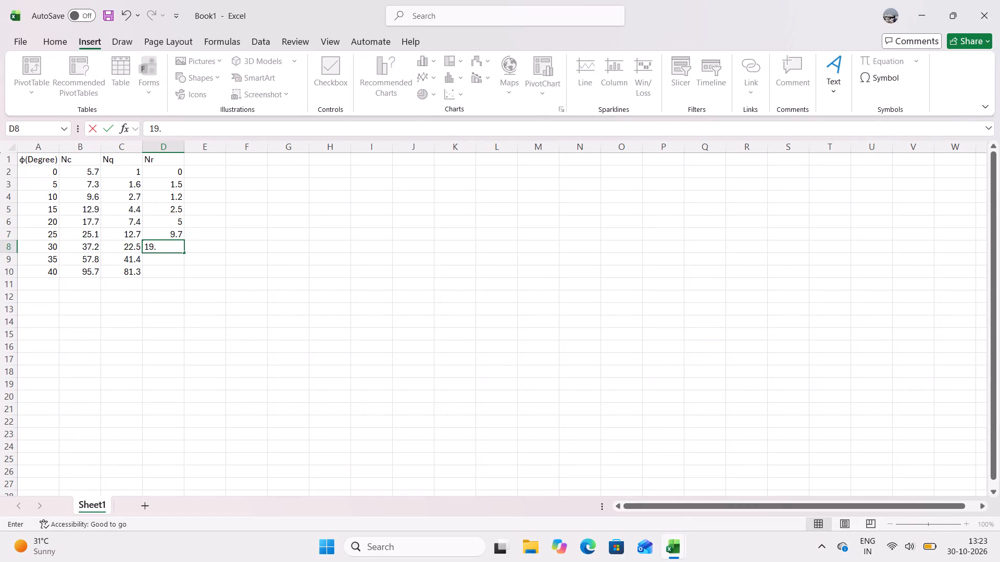
pyautogui.press('7')
pyautogui.press('Down')
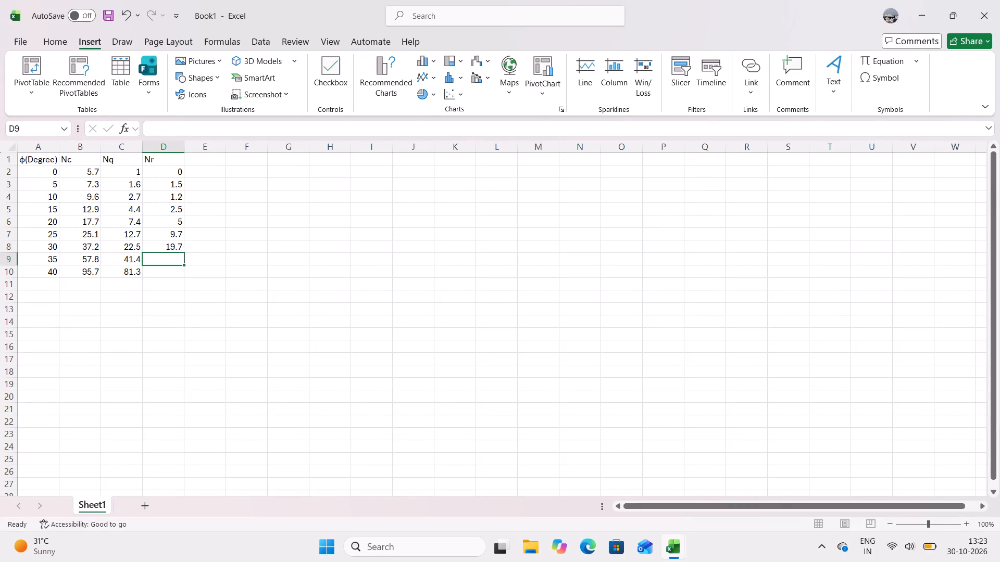
pyautogui.write('42.4')
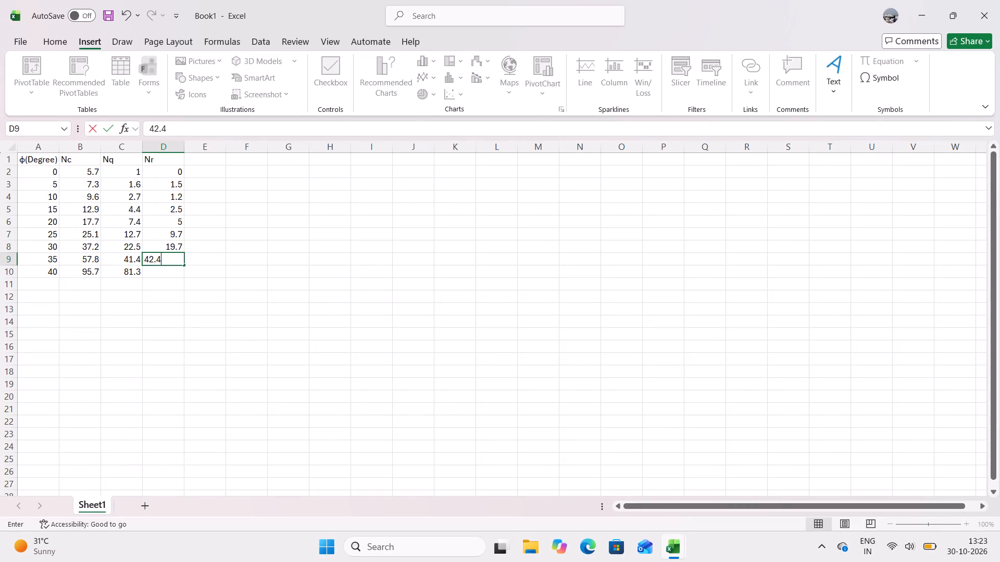
pyautogui.press('Down')
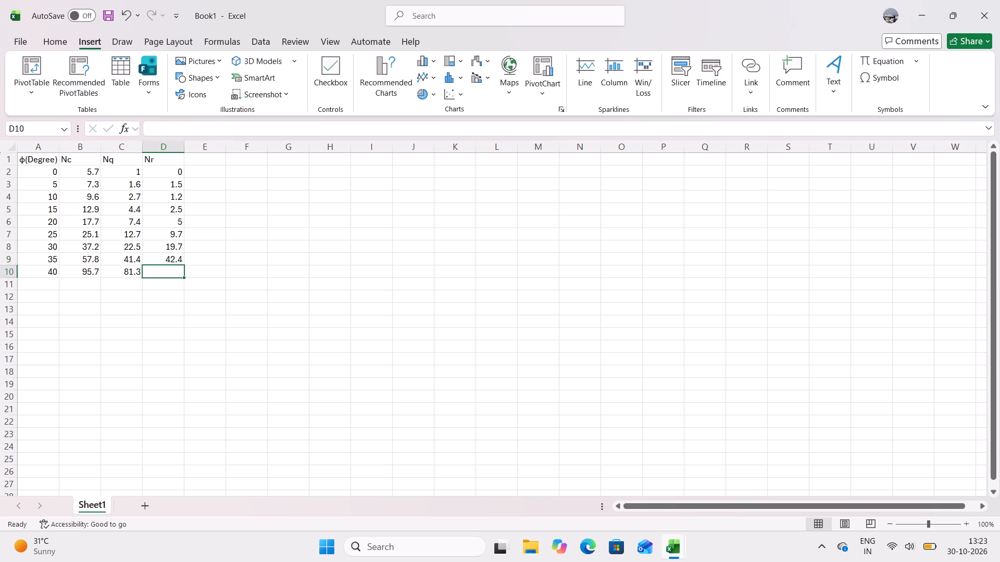
pyautogui.write('100.4')
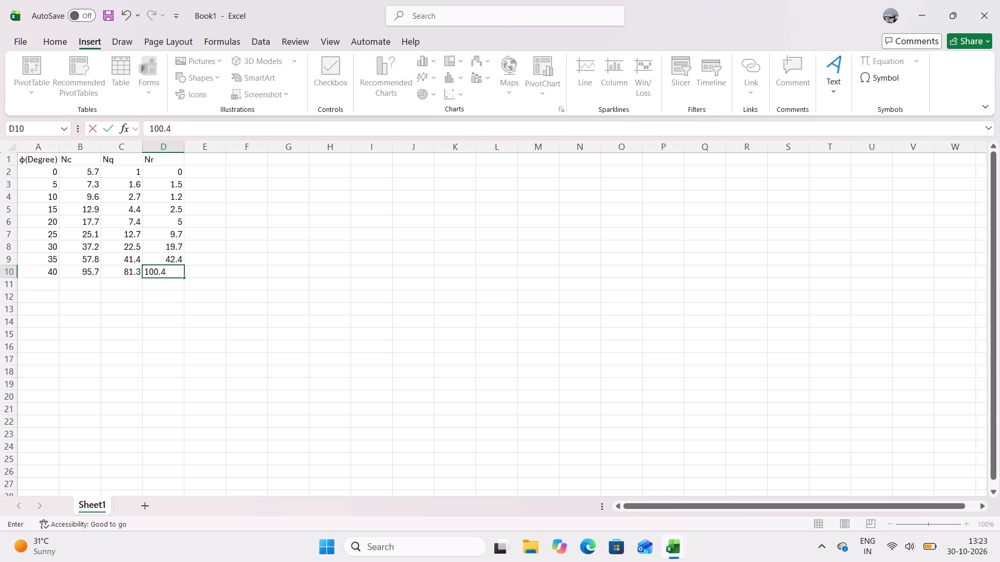
pyautogui.click(281, 238)
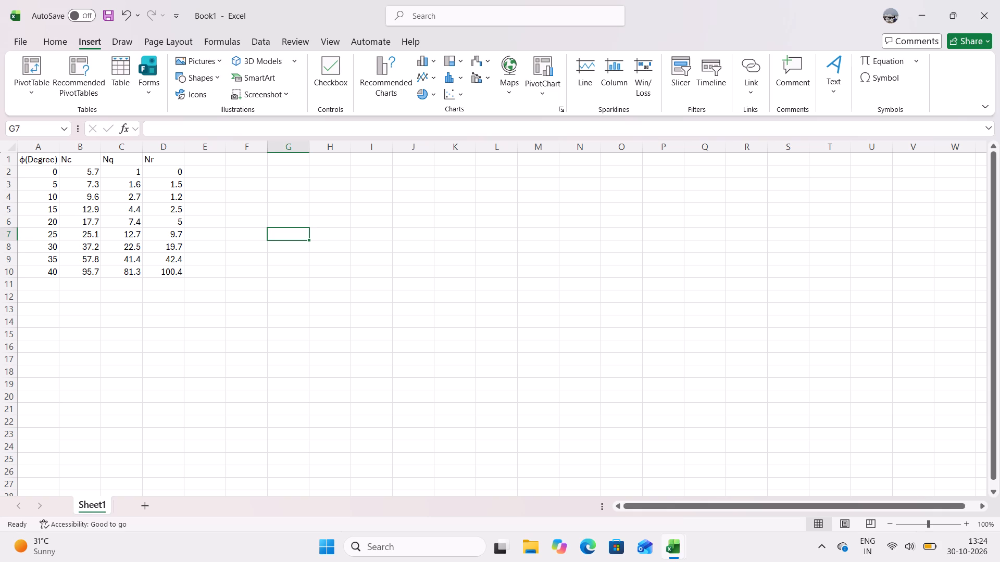
# Reproduce the table headers φ(Degree), Nc, Nq and Nr in cells F1 to I1 for a second table.
pyautogui.click(260, 177)
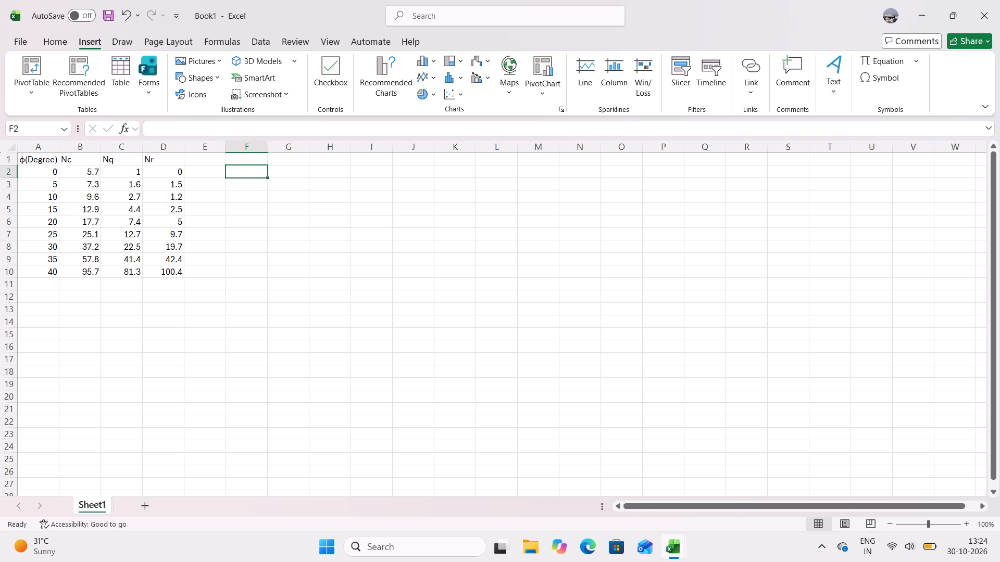
pyautogui.click(240, 156)
pyautogui.click(33, 159)
pyautogui.hotkey('ctrl', 'c')
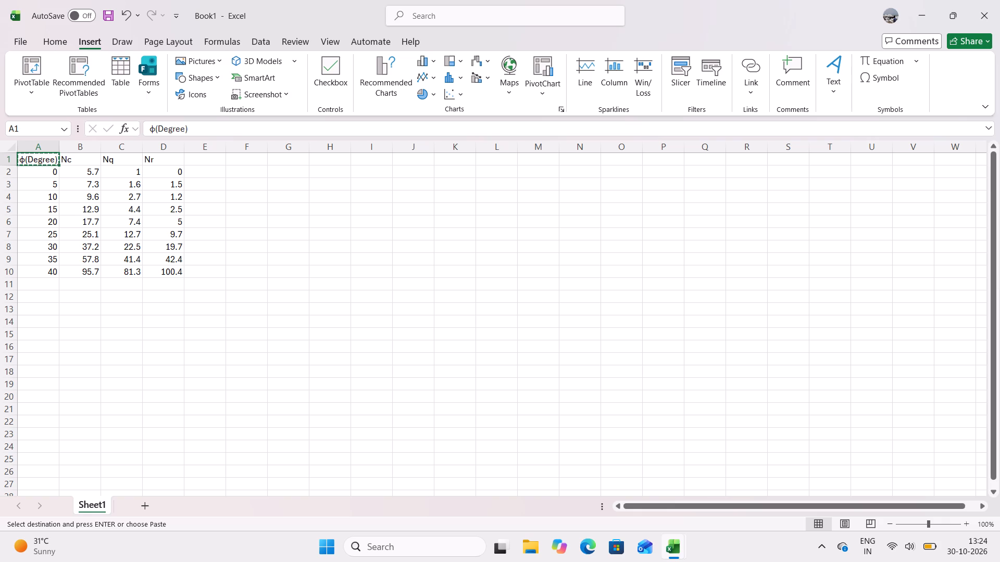
pyautogui.click(258, 159)
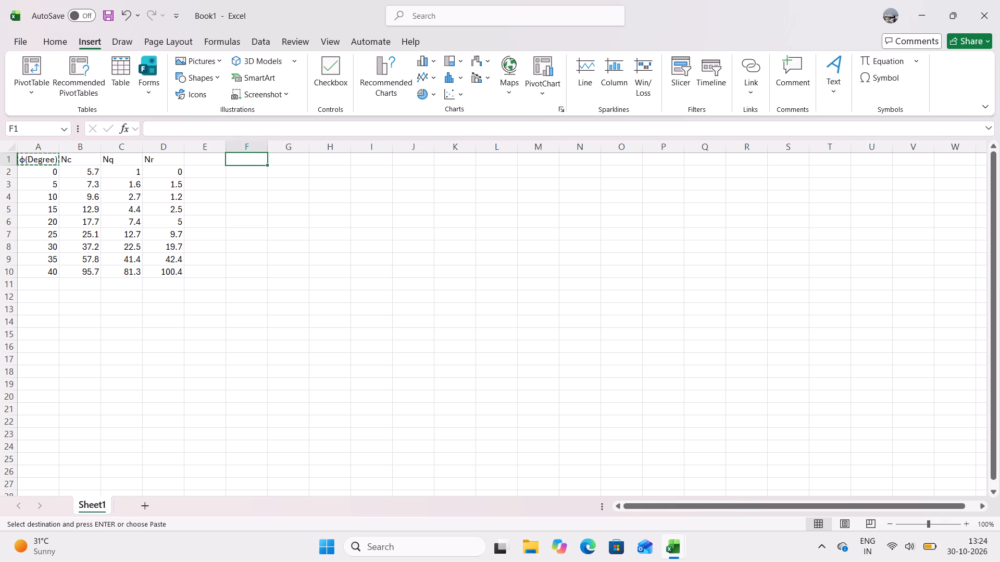
pyautogui.hotkey('ctrl', 'v')
pyautogui.click(284, 162)
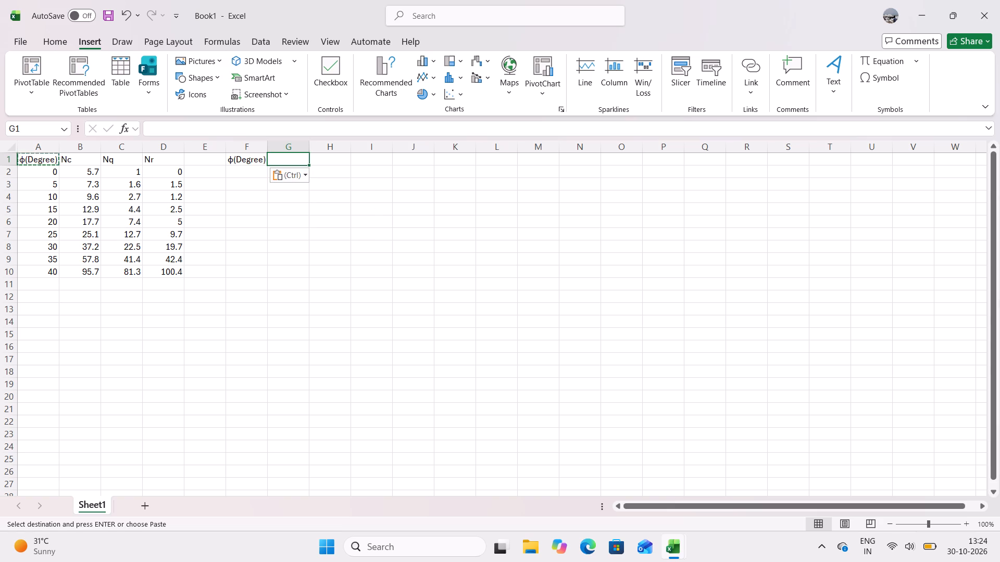
pyautogui.click(284, 161)
pyautogui.press('c')
pyautogui.press('Right')
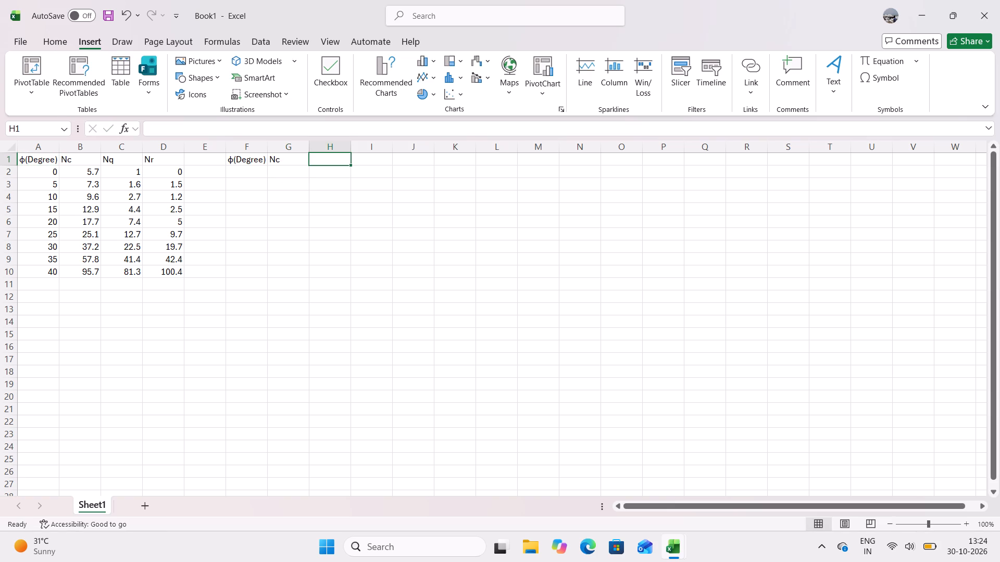
pyautogui.moveTo(111, 161); pyautogui.dragTo(156, 154)
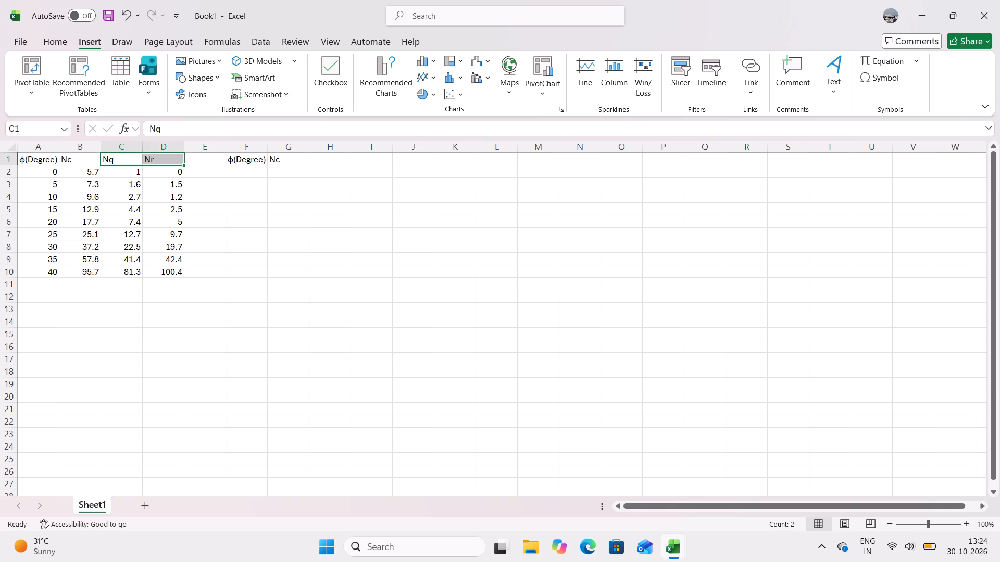
pyautogui.hotkey('ctrl', 'c')
pyautogui.click(319, 158)
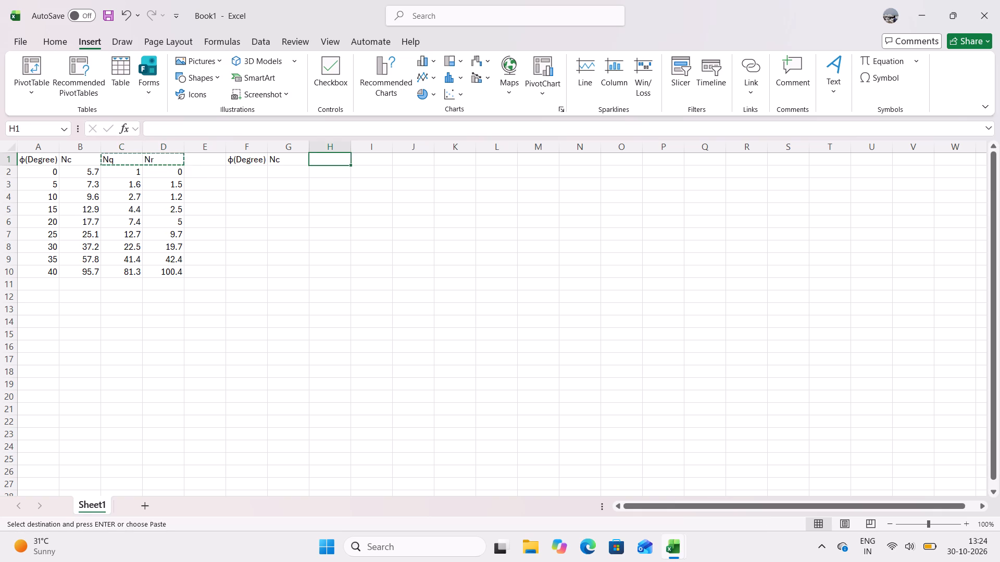
pyautogui.hotkey('ctrl', 'v')
# Start a FORECAST formula in G2 under Nc, with cell F2 as the x argument.
pyautogui.click(240, 172)
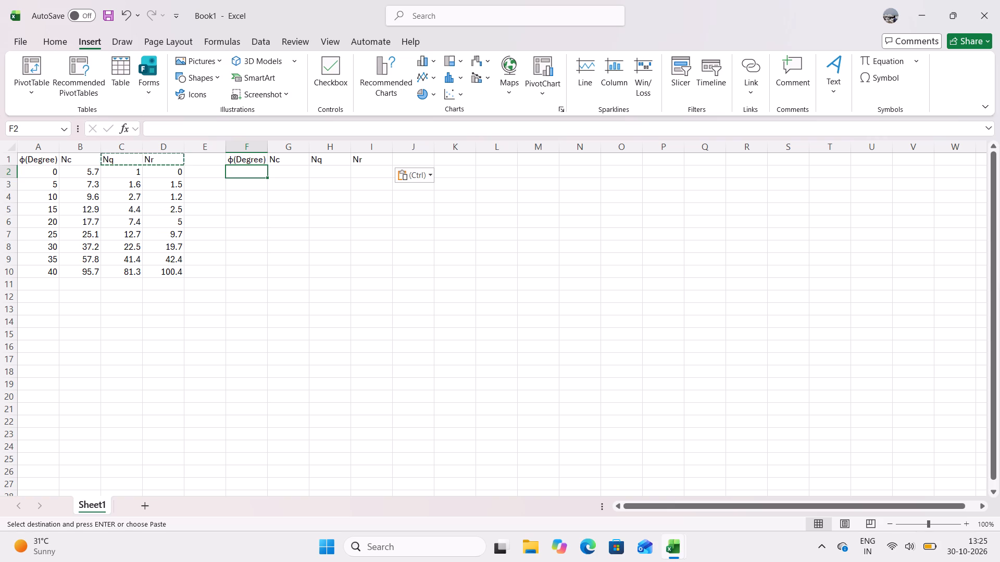
pyautogui.click(282, 169)
pyautogui.press('=')
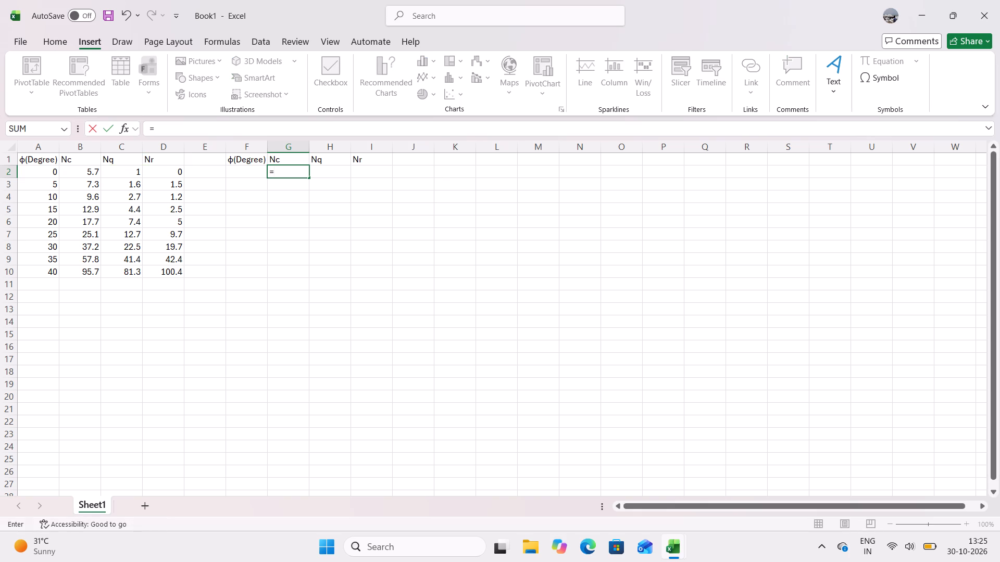
pyautogui.write('for')
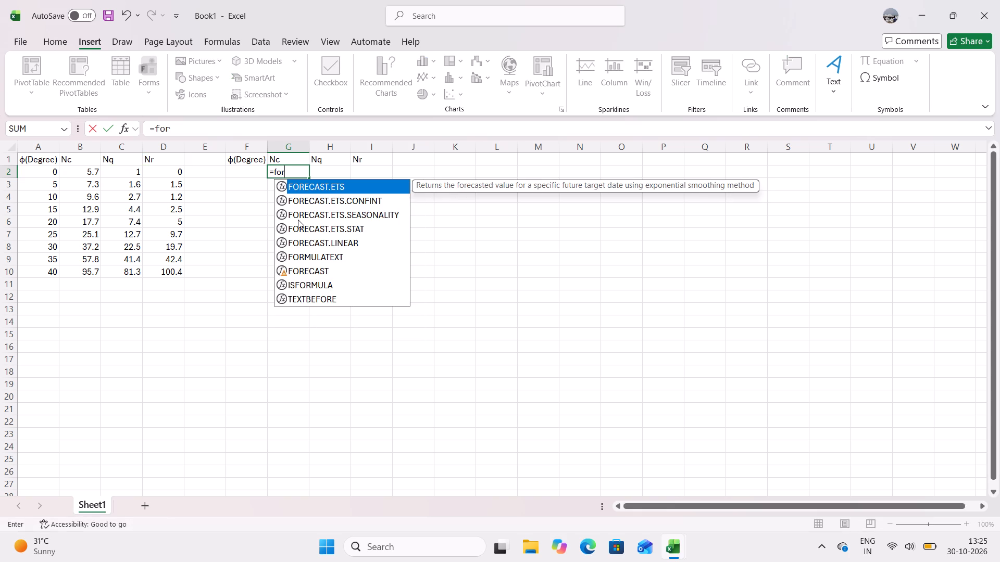
pyautogui.click(313, 272)
pyautogui.doubleClick(313, 272)
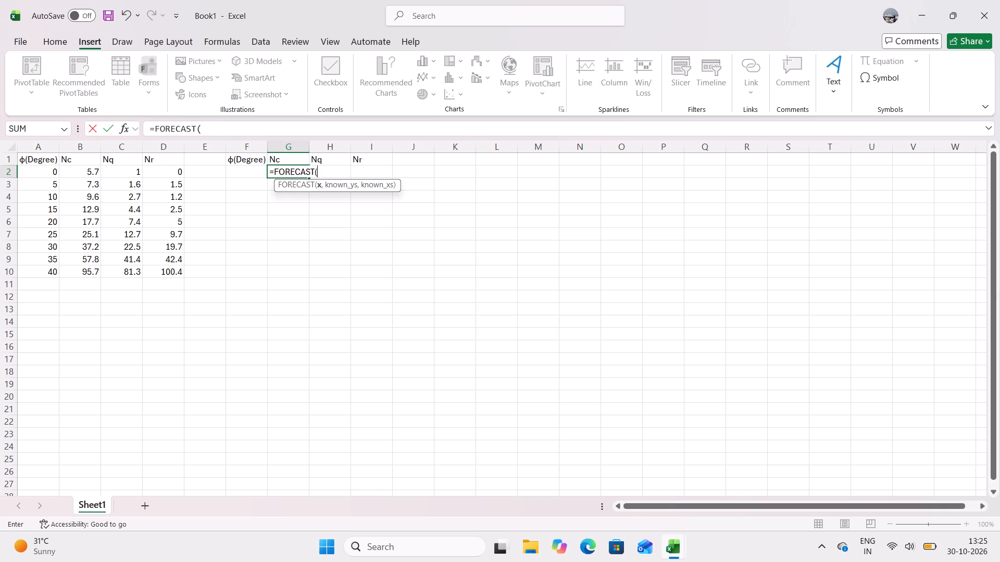
pyautogui.click(246, 172)
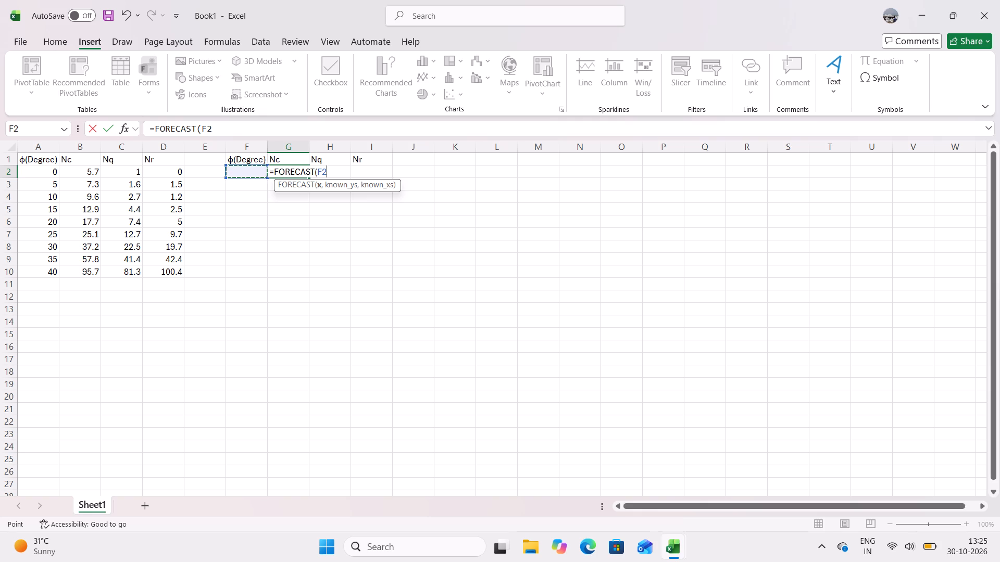
pyautogui.press(',')
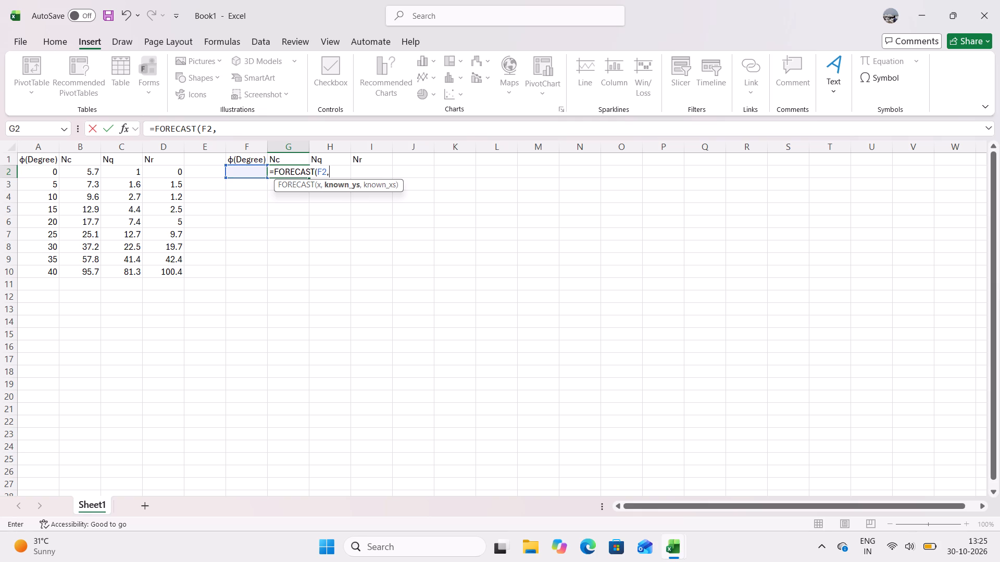
# Add a nested OFFSET function as the formula's known_ys argument, with the Nc range B2:B10 as its reference.
pyautogui.press('o')
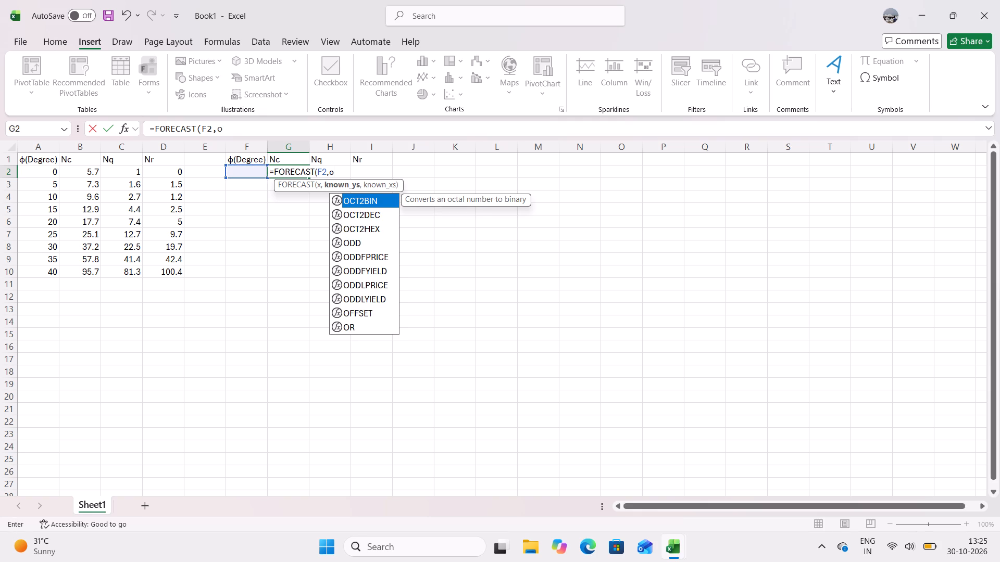
pyautogui.write('ff')
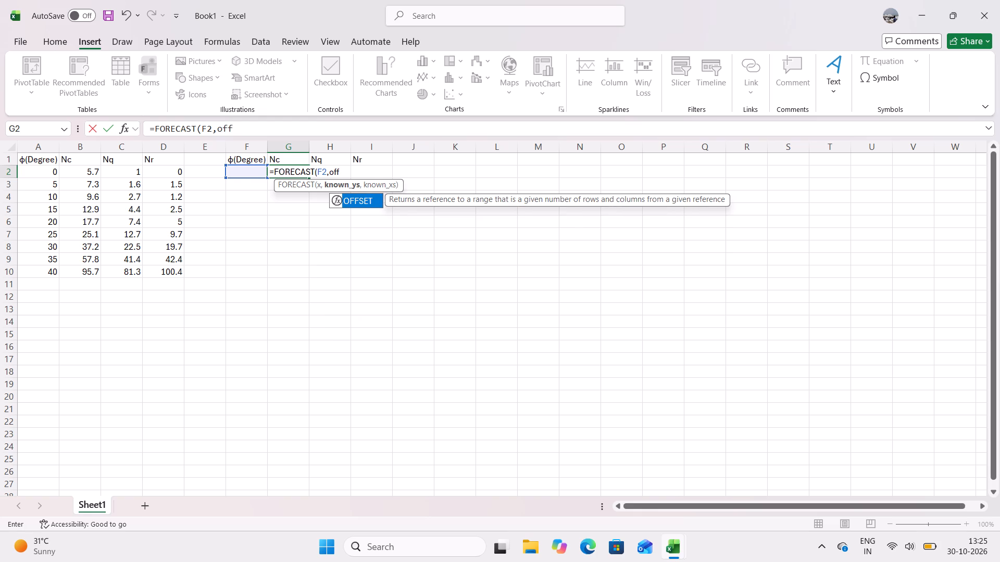
pyautogui.click(368, 198)
pyautogui.doubleClick(368, 198)
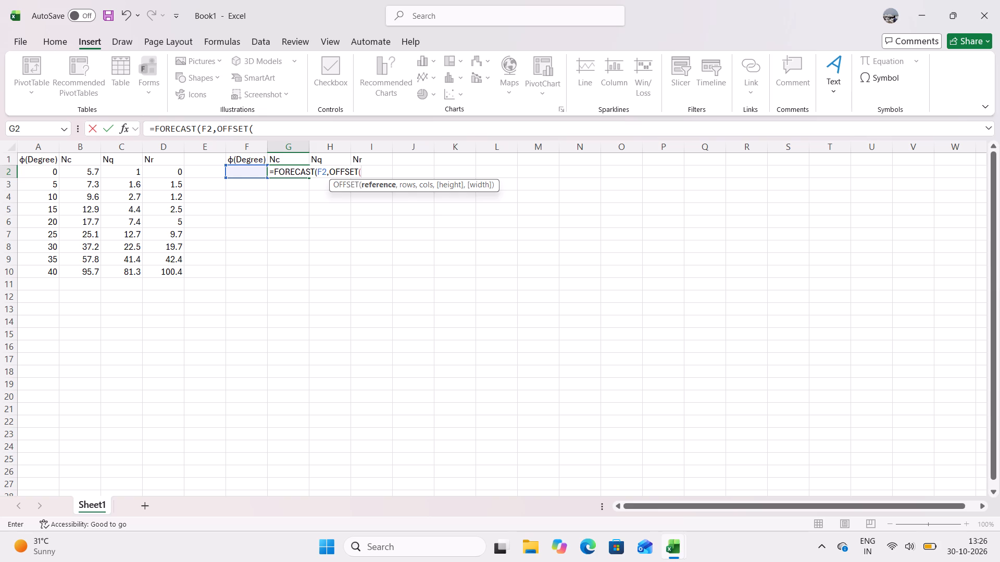
pyautogui.moveTo(86, 172); pyautogui.dragTo(77, 227)
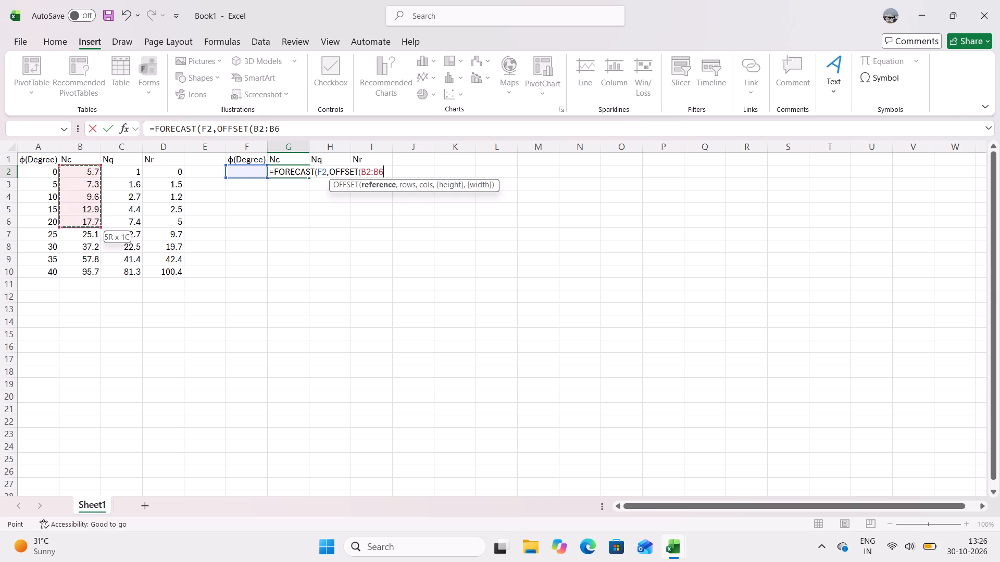
pyautogui.moveTo(77, 227); pyautogui.dragTo(89, 271)
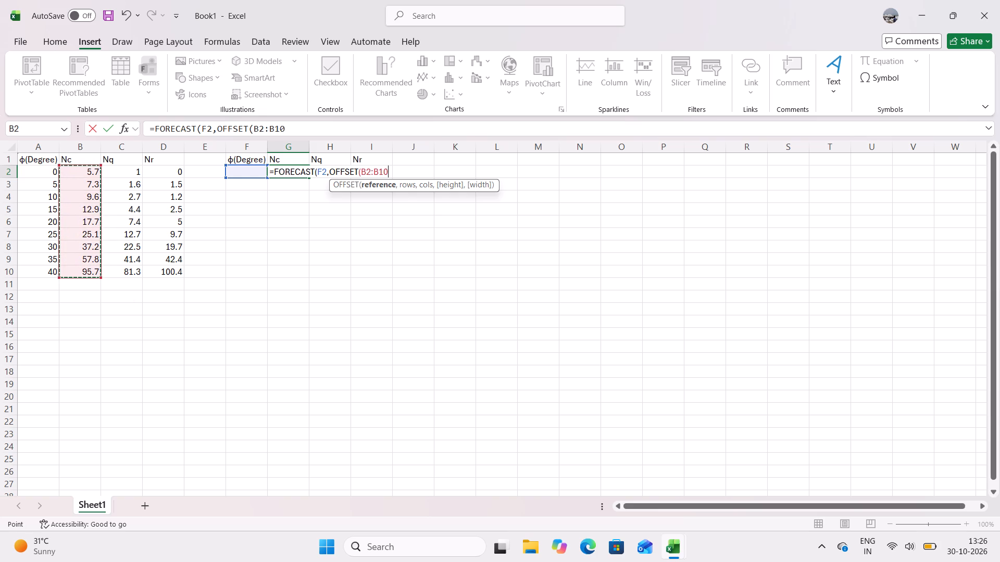
pyautogui.press(',')
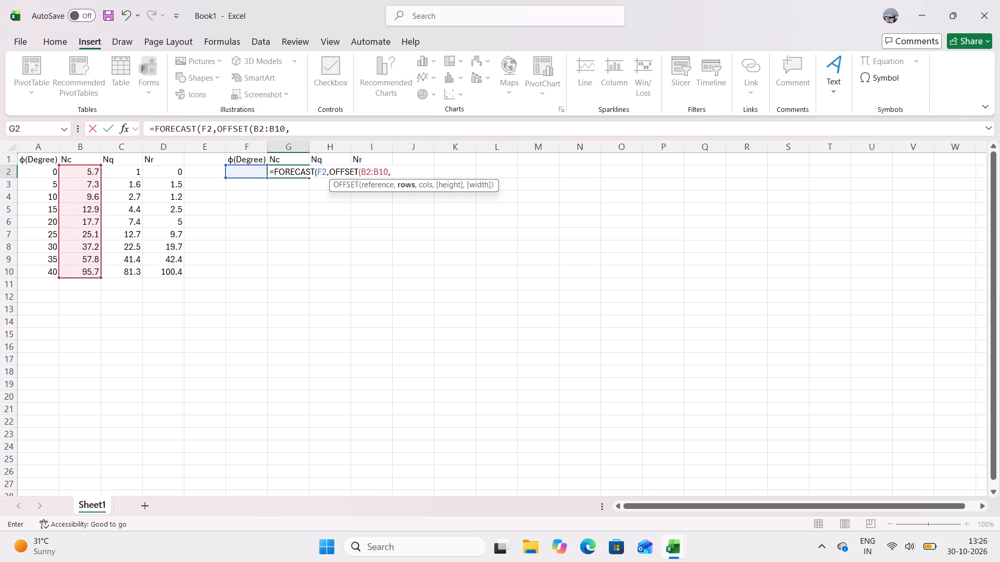
# Nest a MATCH function as the OFFSET rows argument, looking up F2 in the φ range A2:A10 with match type 1.
pyautogui.write('match')
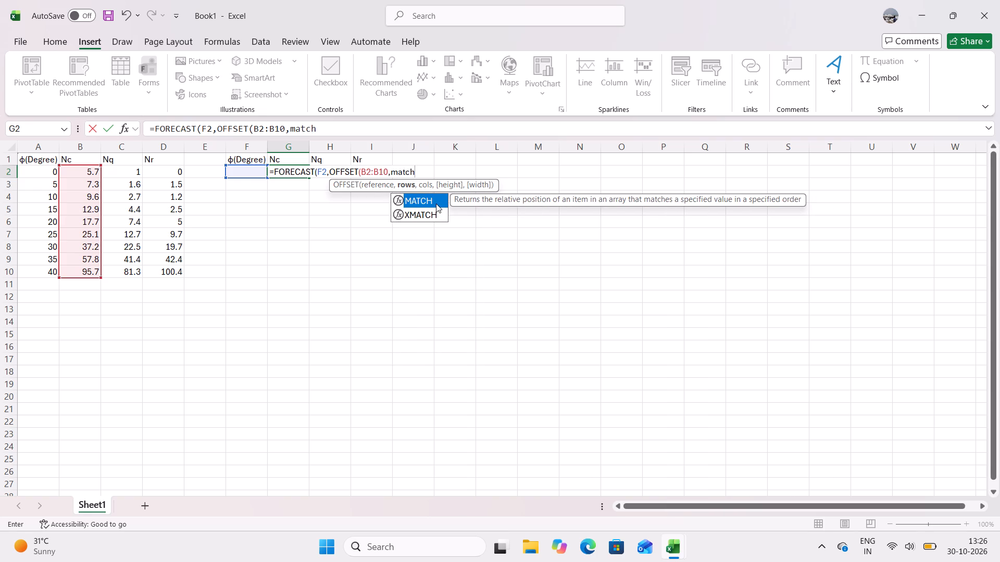
pyautogui.doubleClick(436, 203)
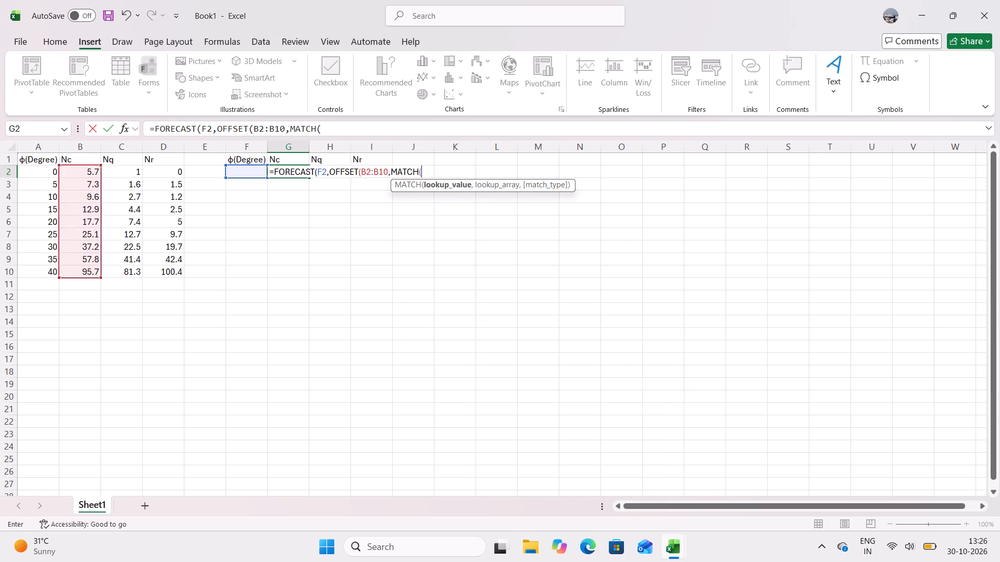
pyautogui.moveTo(43, 170); pyautogui.dragTo(48, 270)
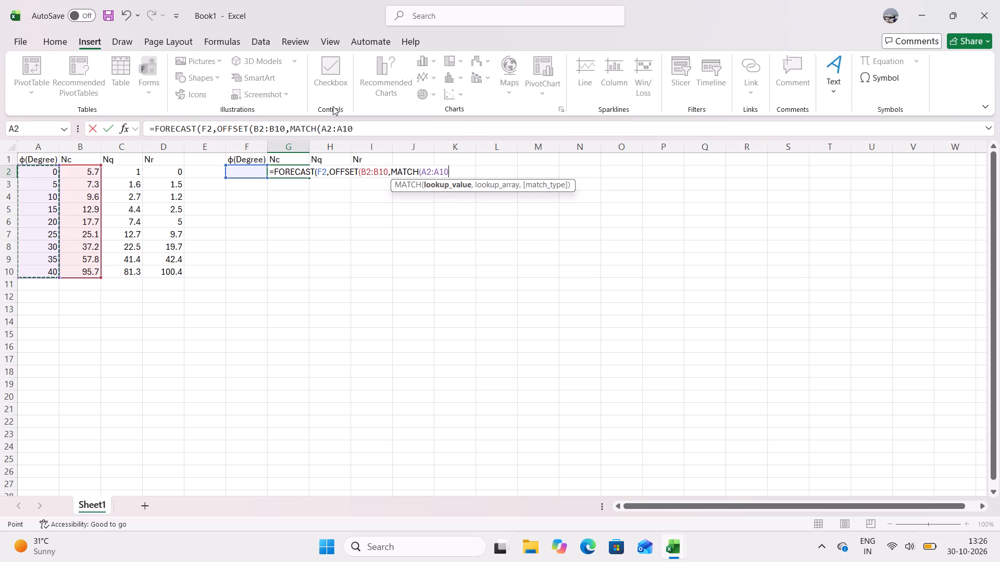
pyautogui.press(',')
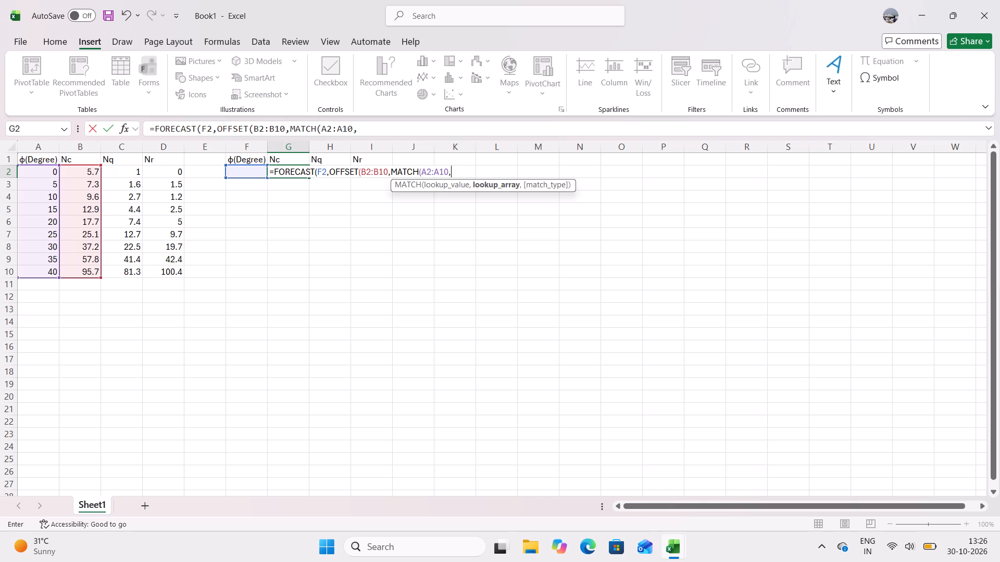
pyautogui.click(320, 130)
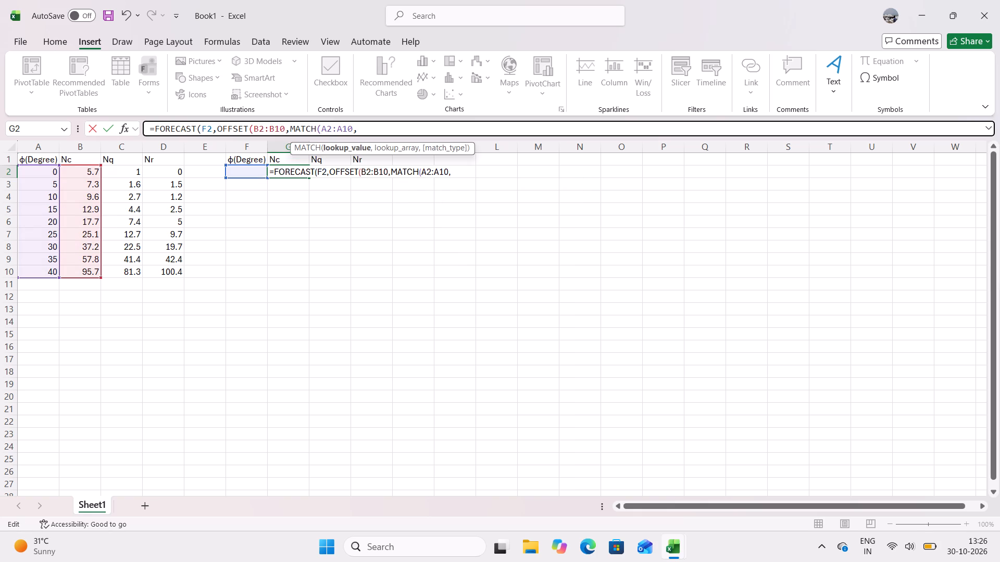
pyautogui.click(253, 171)
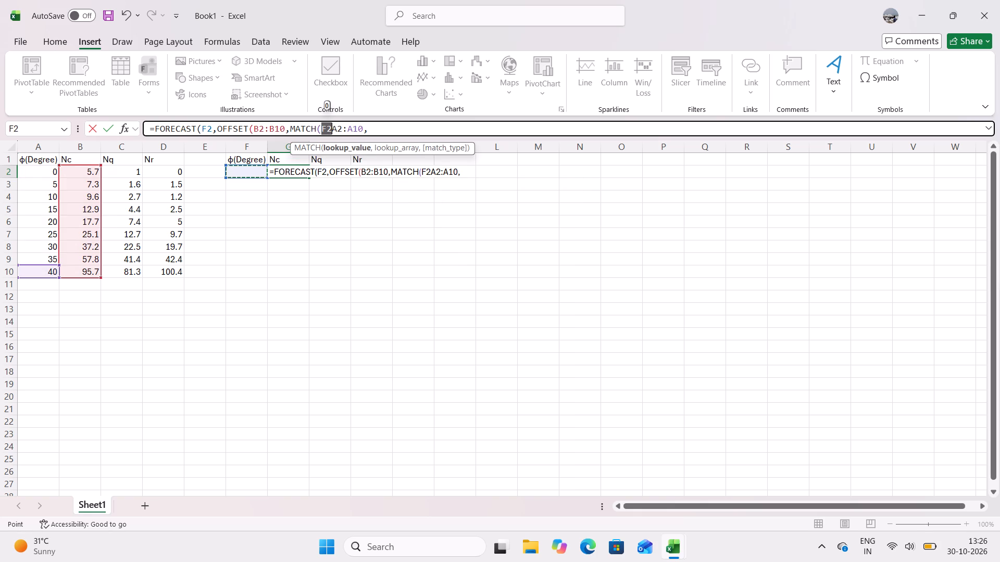
pyautogui.press(',')
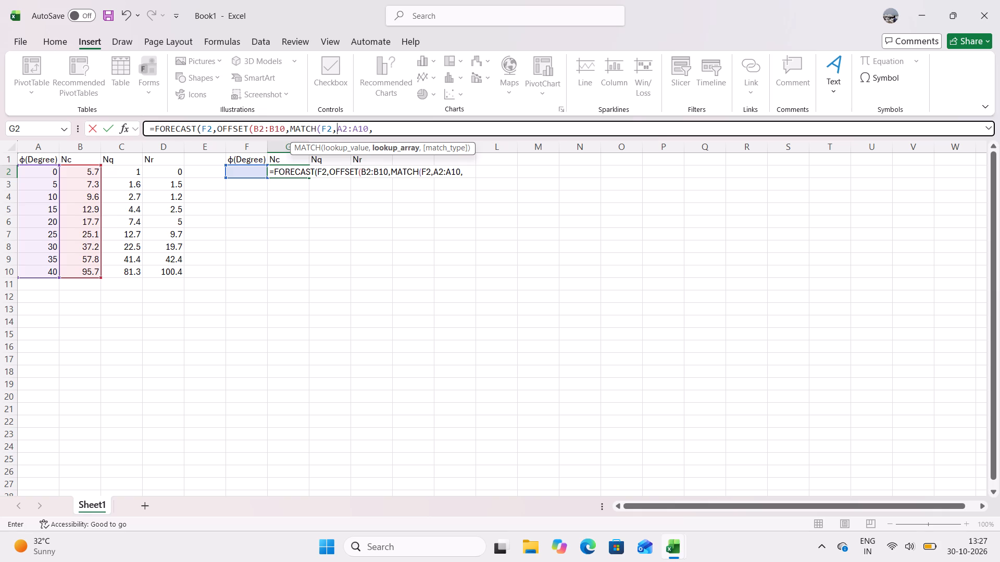
pyautogui.click(470, 172)
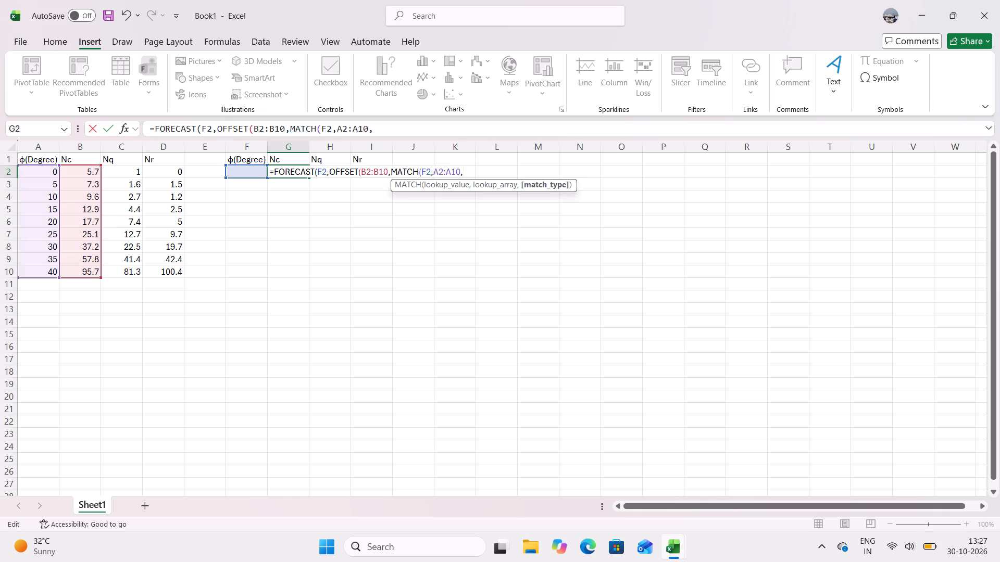
pyautogui.press('1')
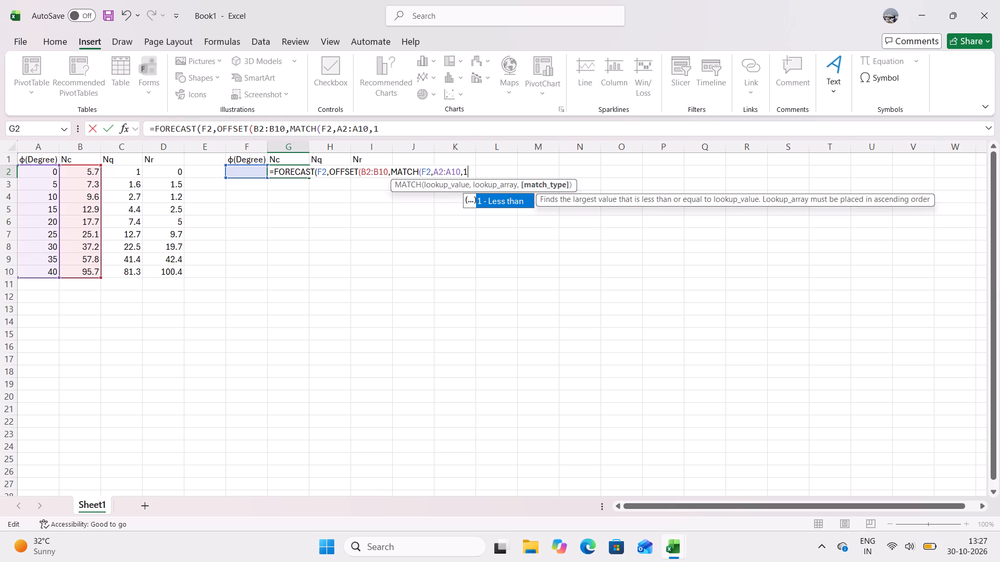
pyautogui.hotkey('shift', ')')
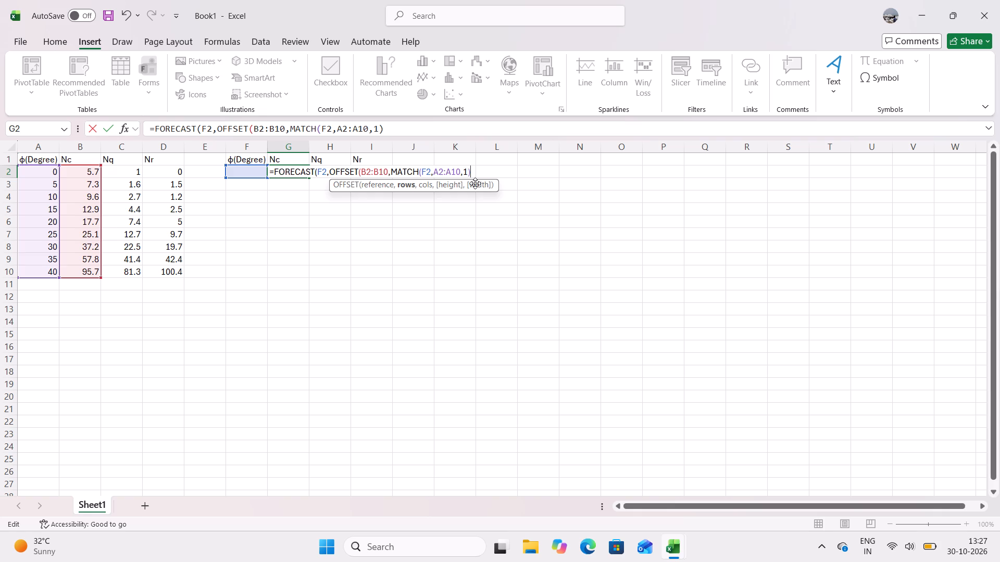
# Subtract 1 from the MATCH result and complete the first OFFSET with a column offset of 0 and a height of 2.
pyautogui.press('-')
pyautogui.press('1')
pyautogui.press(',')
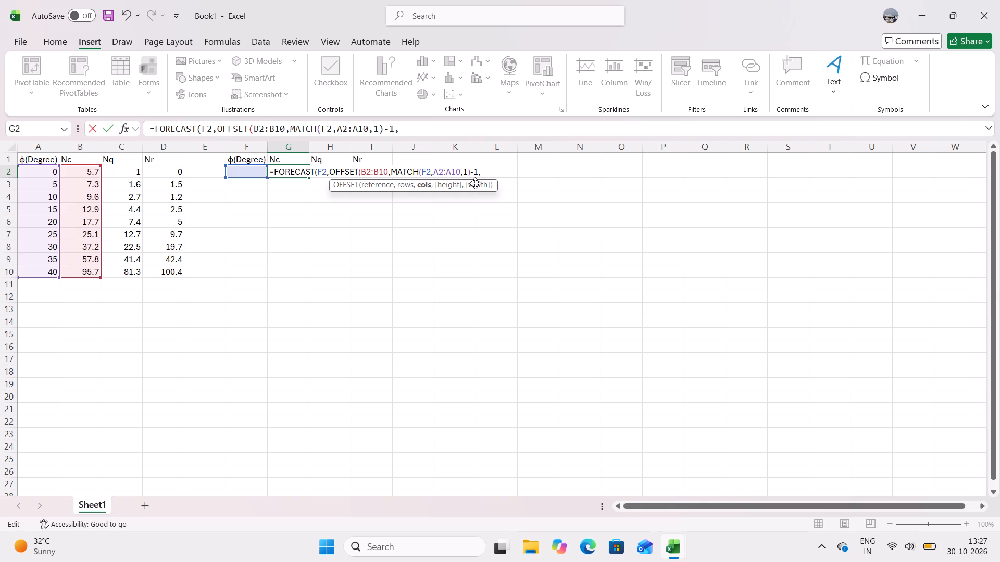
pyautogui.write('0,2')
pyautogui.hotkey('shift', ')')
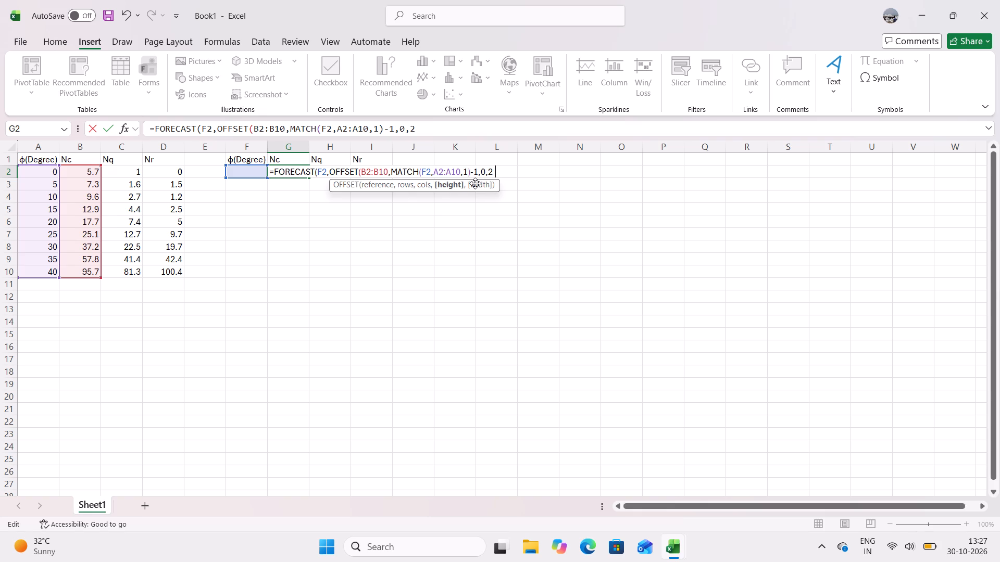
pyautogui.press(',')
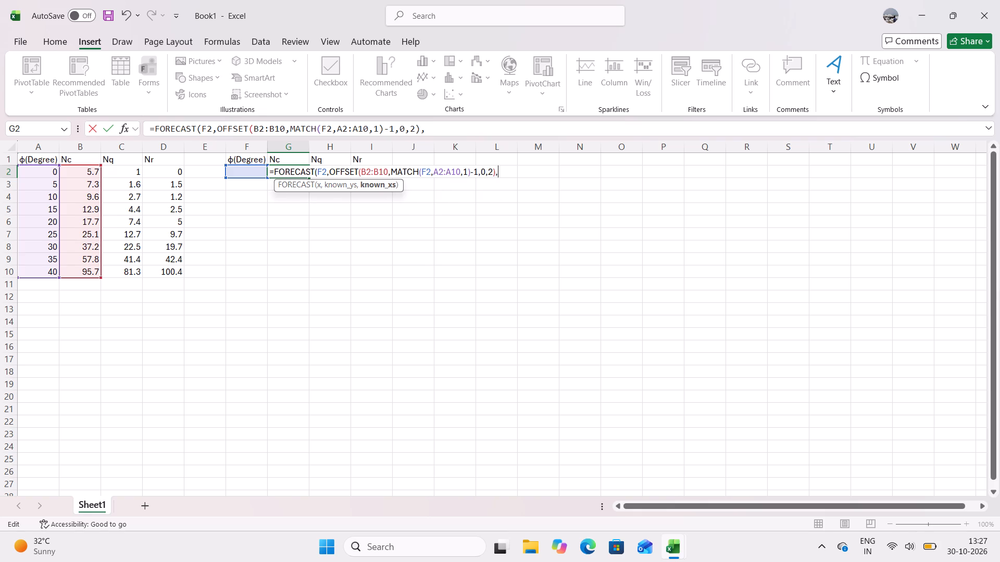
# Add a second OFFSET function as the known_xs argument, with the φ range A2:A10 as its reference.
pyautogui.write('off')
pyautogui.doubleClick(535, 199)
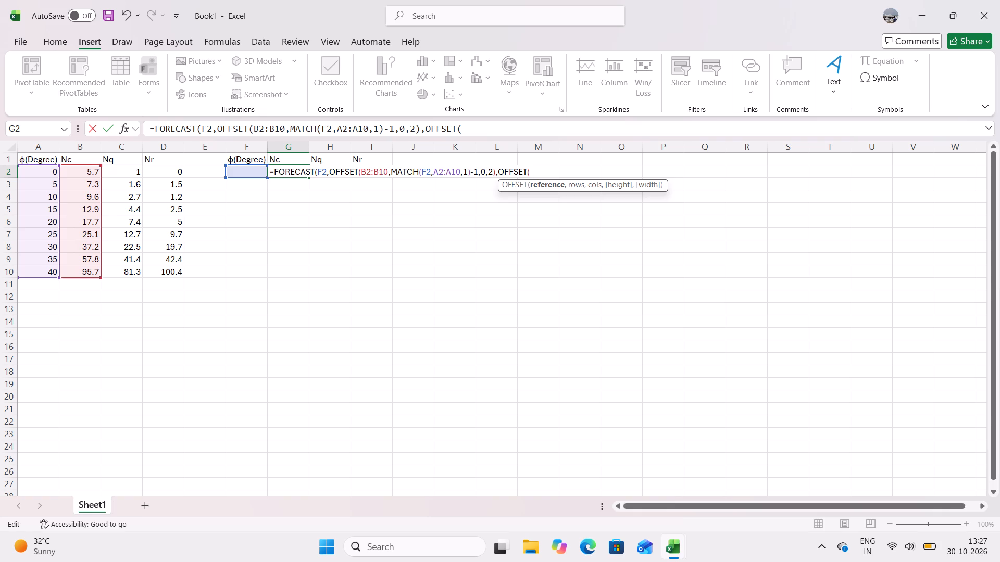
pyautogui.moveTo(30, 172); pyautogui.dragTo(20, 265)
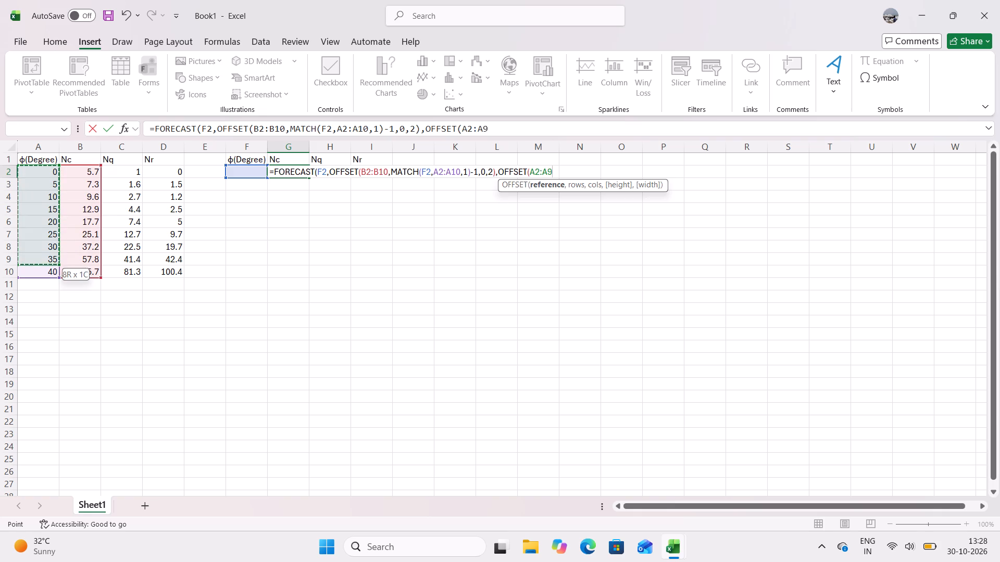
pyautogui.moveTo(20, 265); pyautogui.dragTo(28, 267)
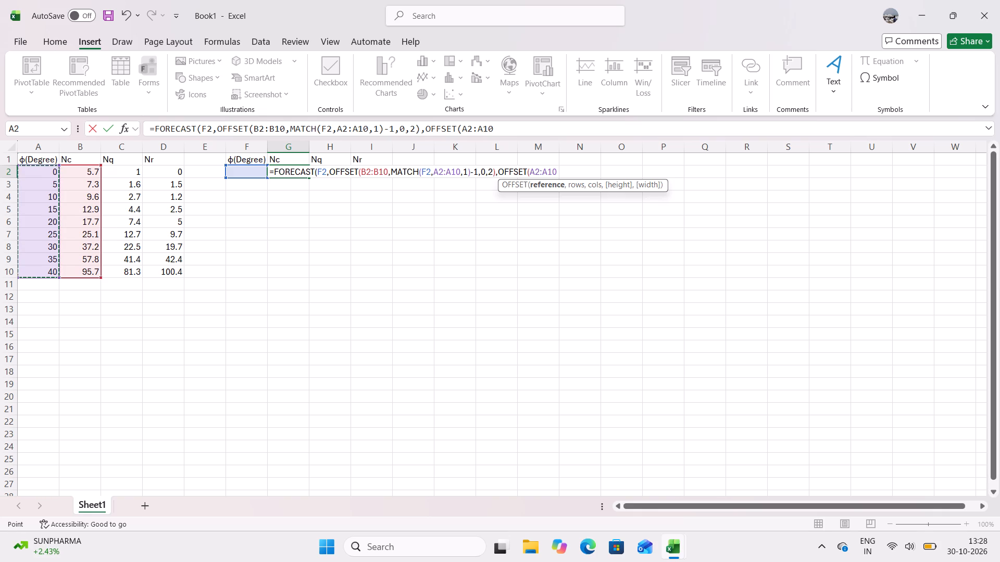
# Nest a MATCH function as the second OFFSET's rows argument, looking up F2 in A2:A10 with match type 1.
pyautogui.write(',matc')
pyautogui.doubleClick(596, 203)
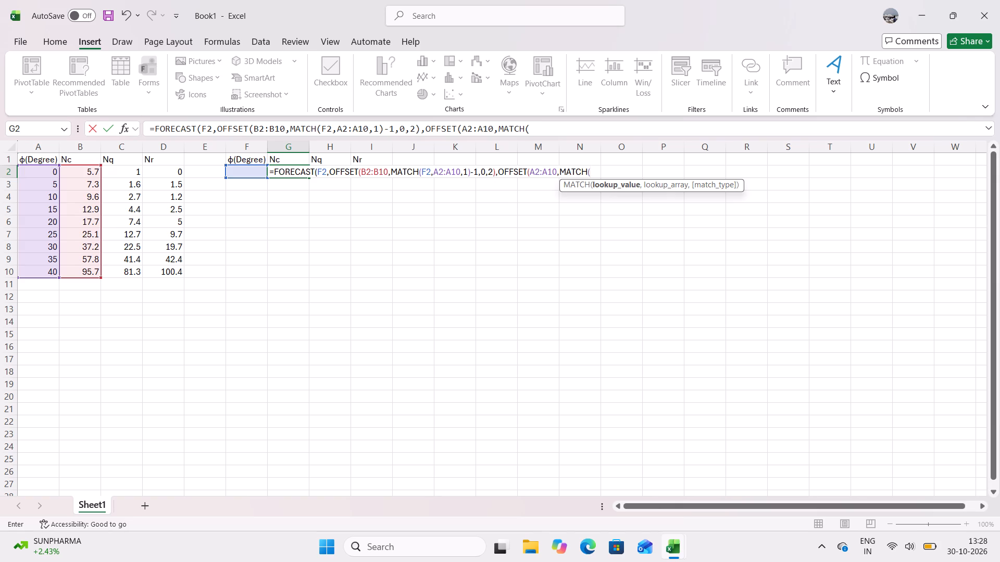
pyautogui.click(240, 170)
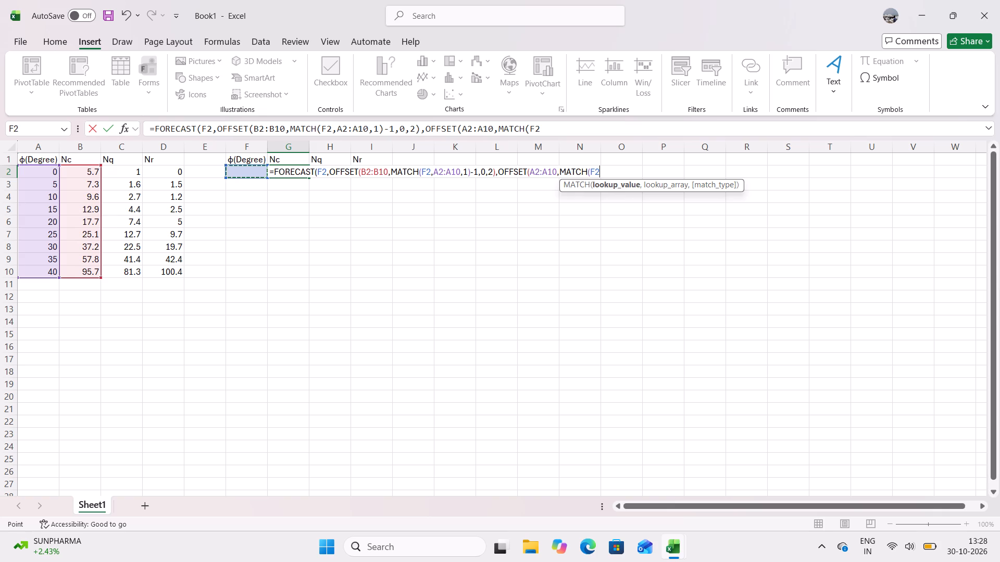
pyautogui.press(',')
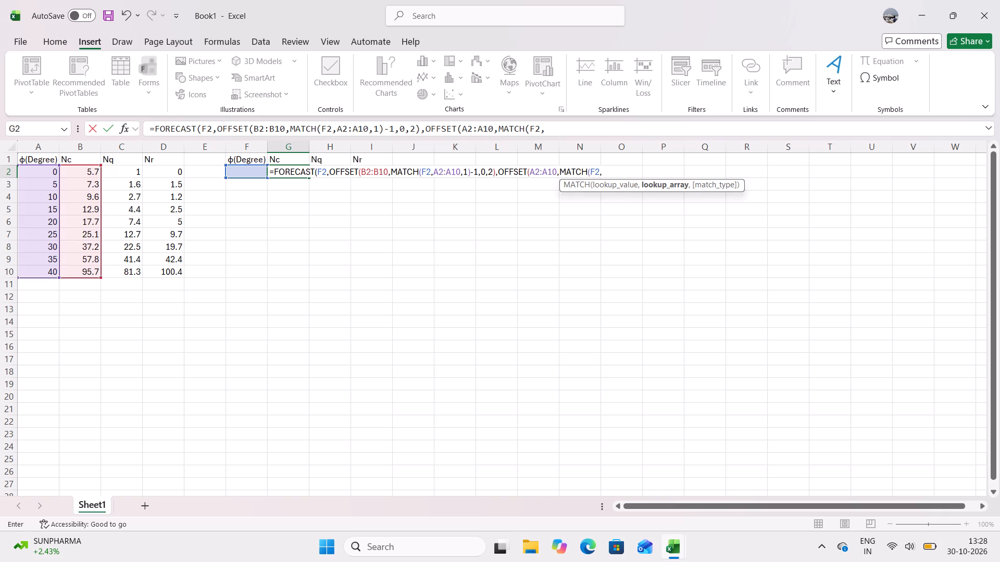
pyautogui.moveTo(48, 172); pyautogui.dragTo(42, 266)
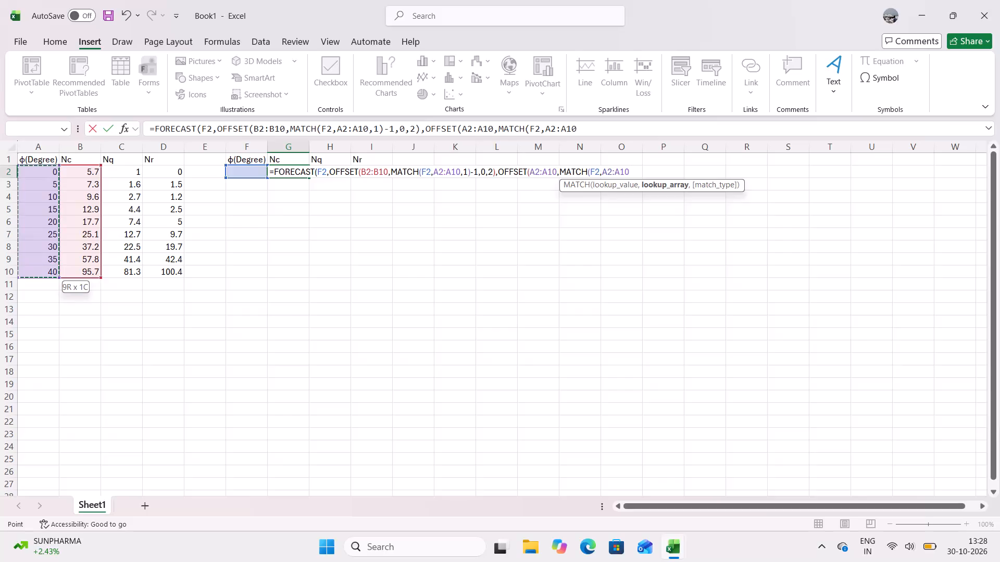
pyautogui.moveTo(42, 266); pyautogui.dragTo(42, 270)
pyautogui.press(',')
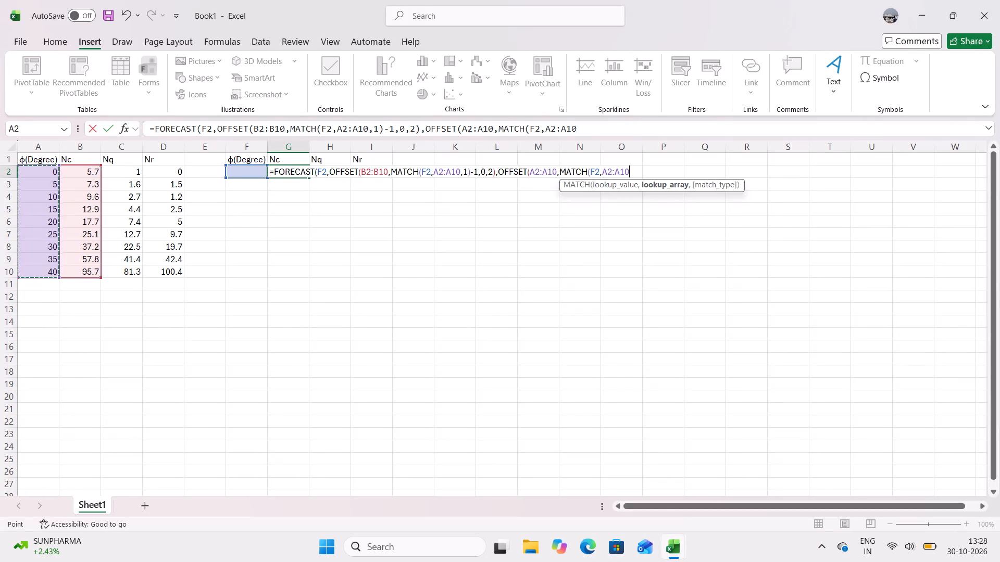
pyautogui.write('11')
pyautogui.press('BackSpace')
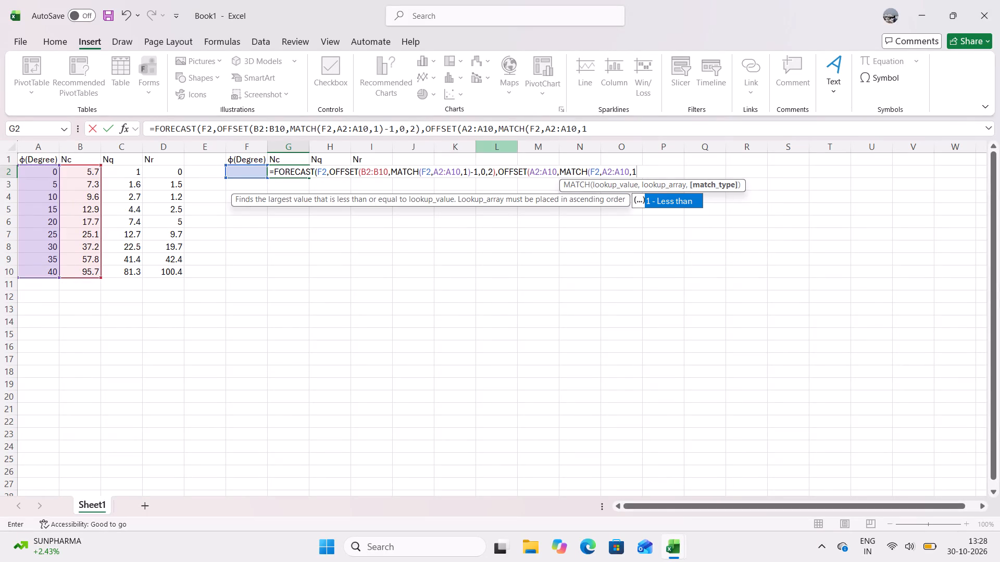
pyautogui.hotkey('shift', ')')
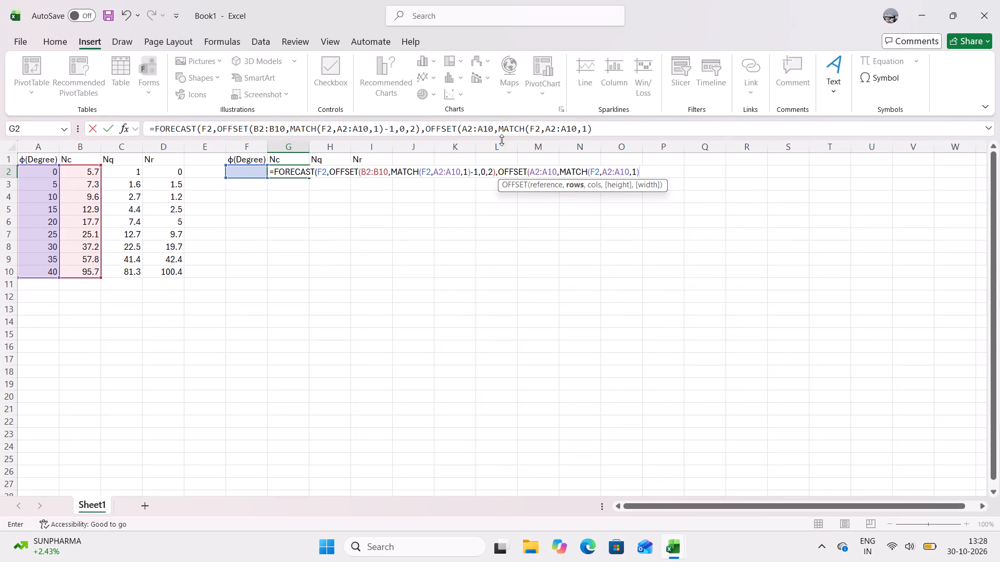
# Finish the G2 formula by subtracting 1 from the second MATCH, with column offset 0 and height 2, and enter it.
pyautogui.write('-1')
pyautogui.write(',0,')
pyautogui.press('2')
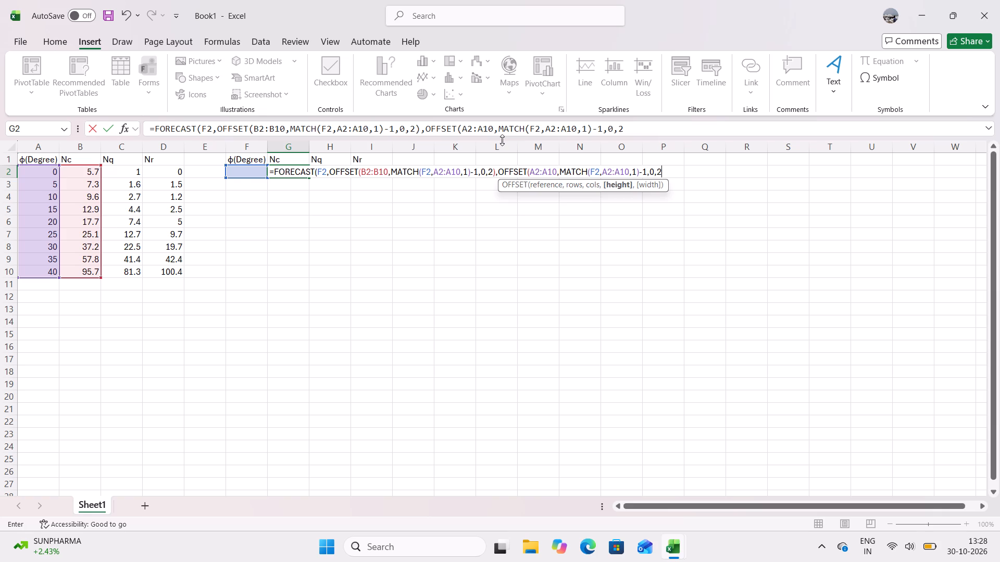
pyautogui.write('))')
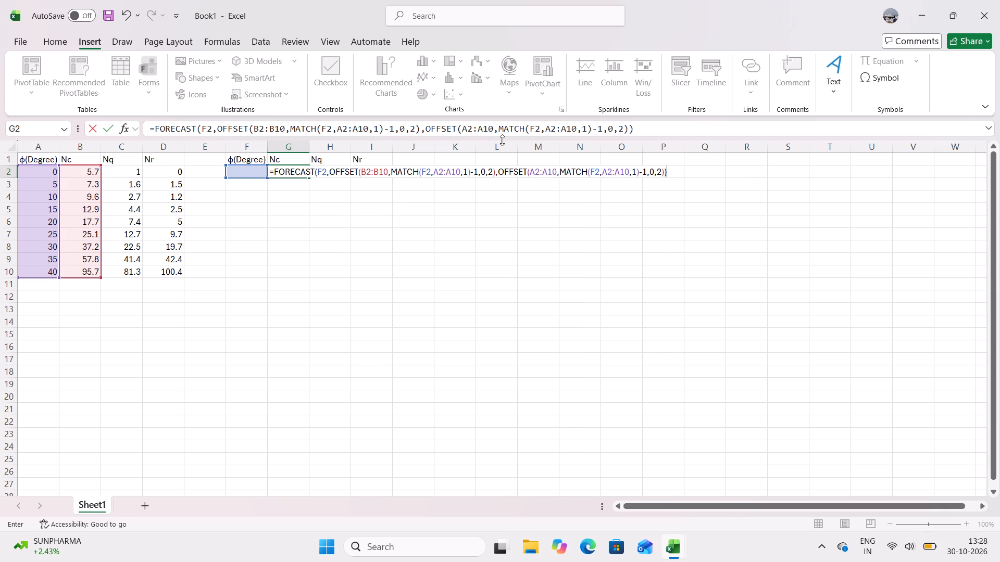
pyautogui.press('Return')
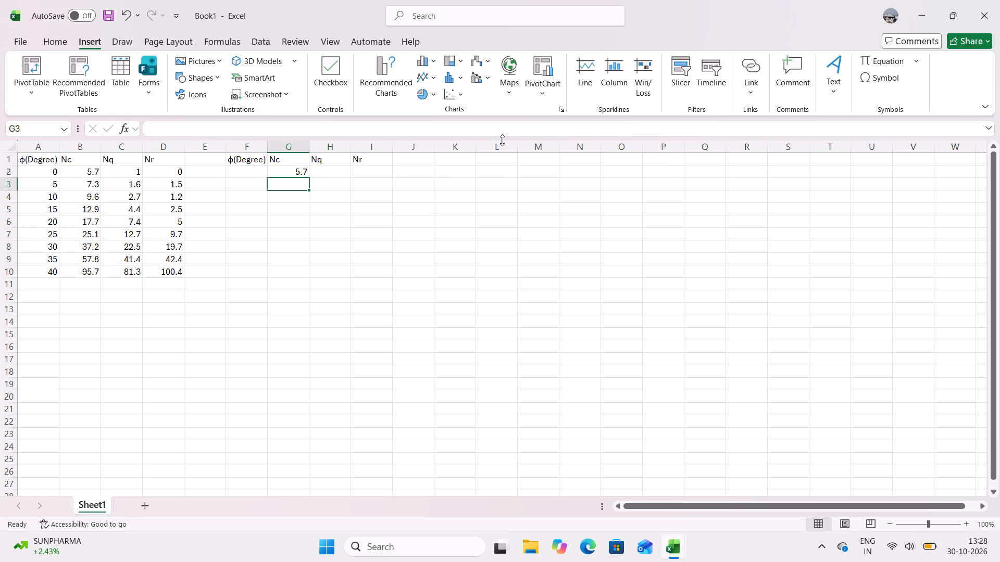
# Copy the FORECAST formula text from G2 and paste it with its original references as the formula in H2 under Nq.
pyautogui.click(295, 168)
pyautogui.click(328, 178)
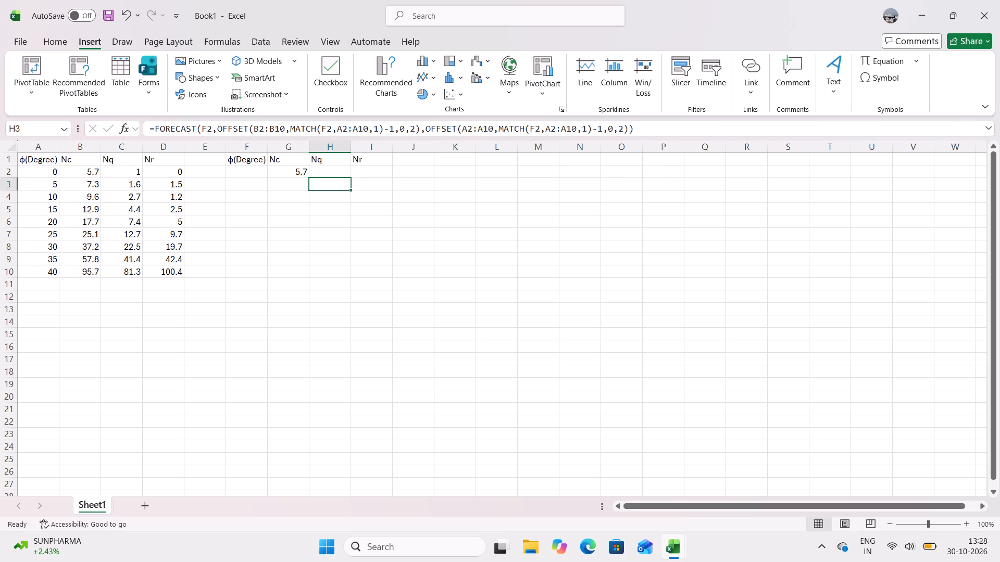
pyautogui.click(327, 171)
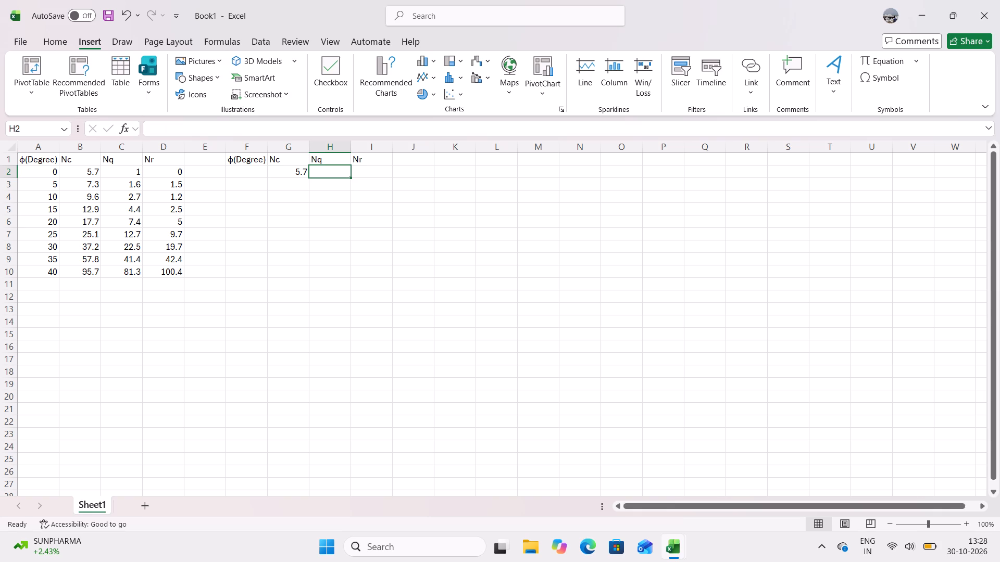
pyautogui.click(286, 169)
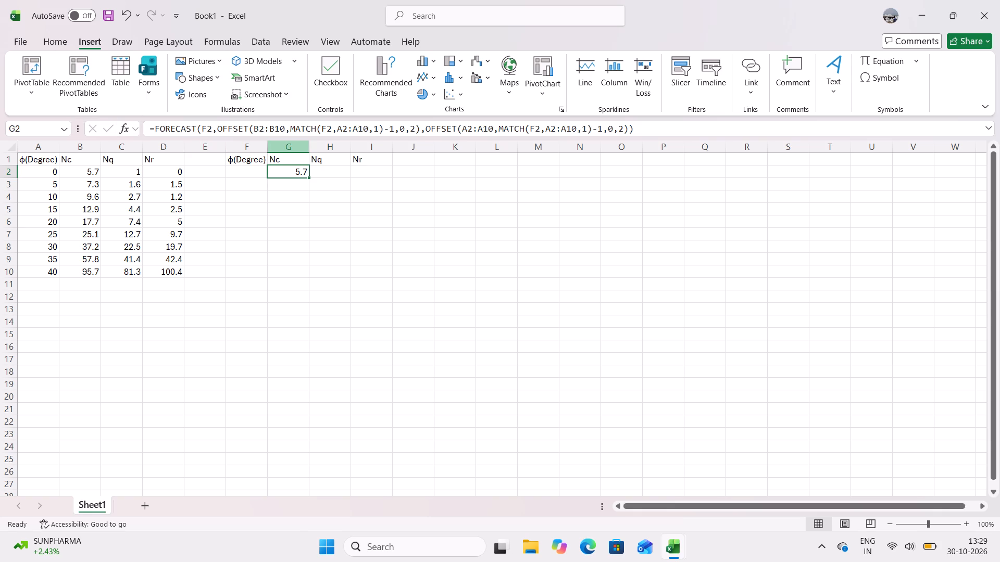
pyautogui.moveTo(155, 127); pyautogui.dragTo(596, 123)
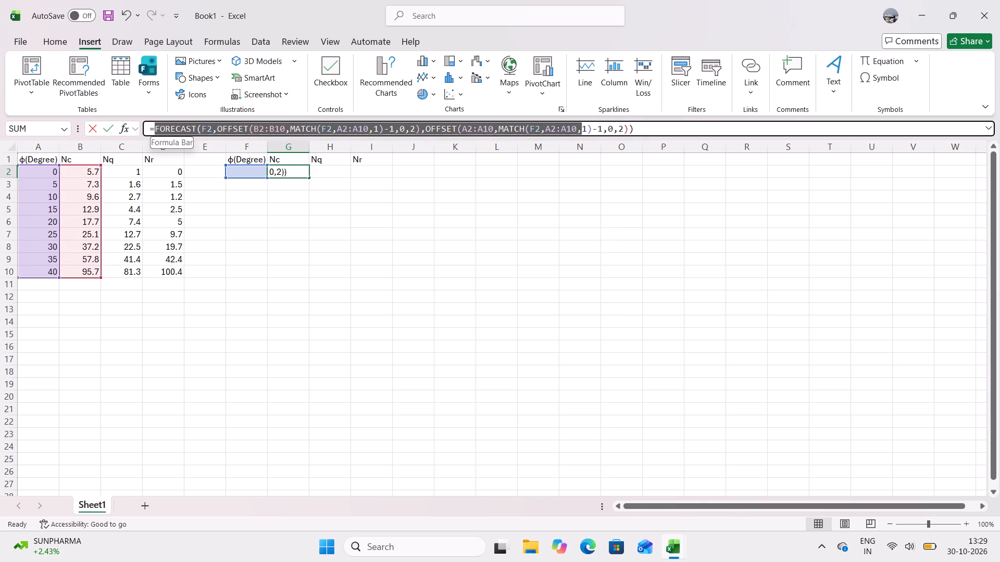
pyautogui.moveTo(596, 123); pyautogui.dragTo(671, 121)
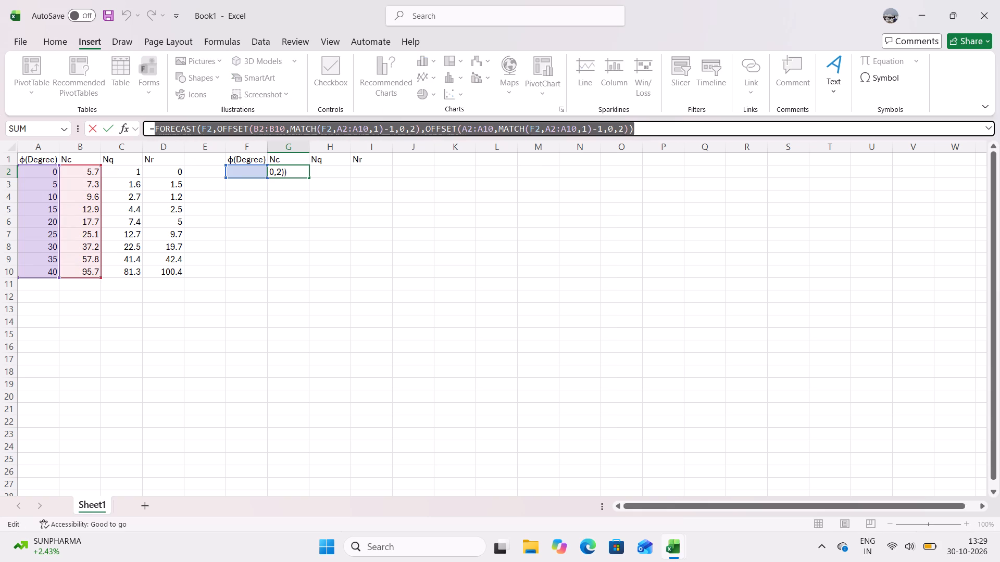
pyautogui.hotkey('ctrl', 'c')
pyautogui.click(333, 170)
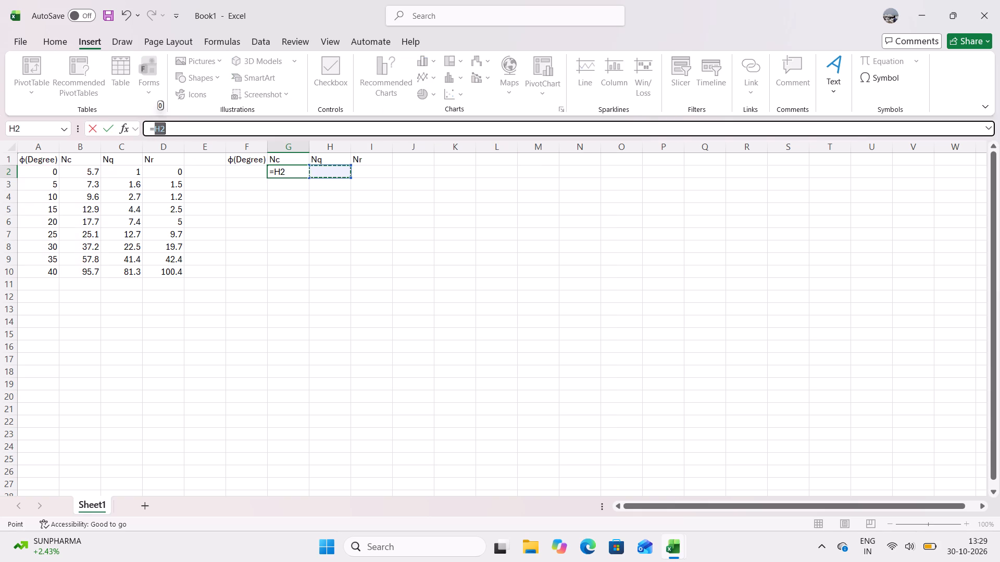
pyautogui.hotkey('ctrl', 'z')
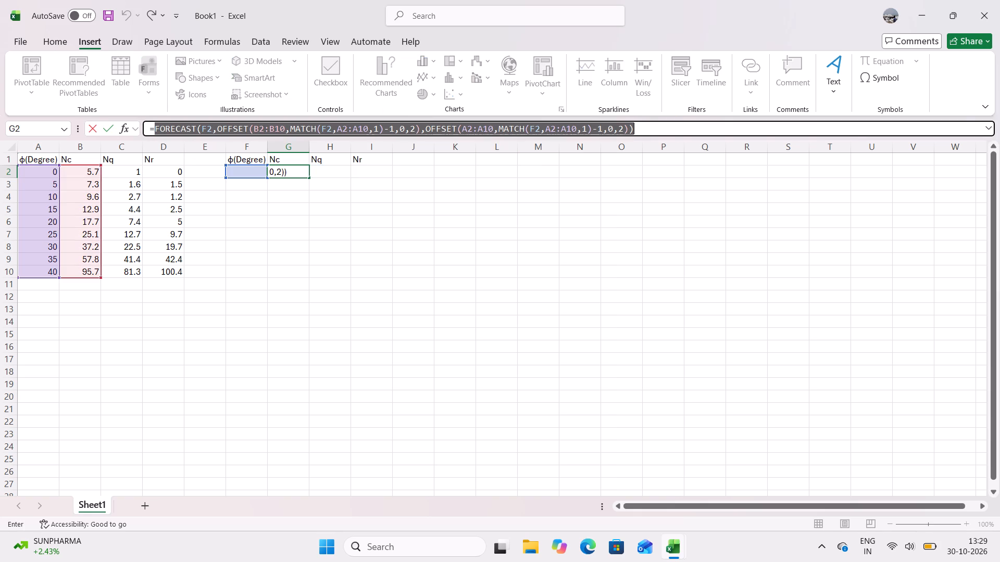
pyautogui.press('Return')
pyautogui.click(333, 170)
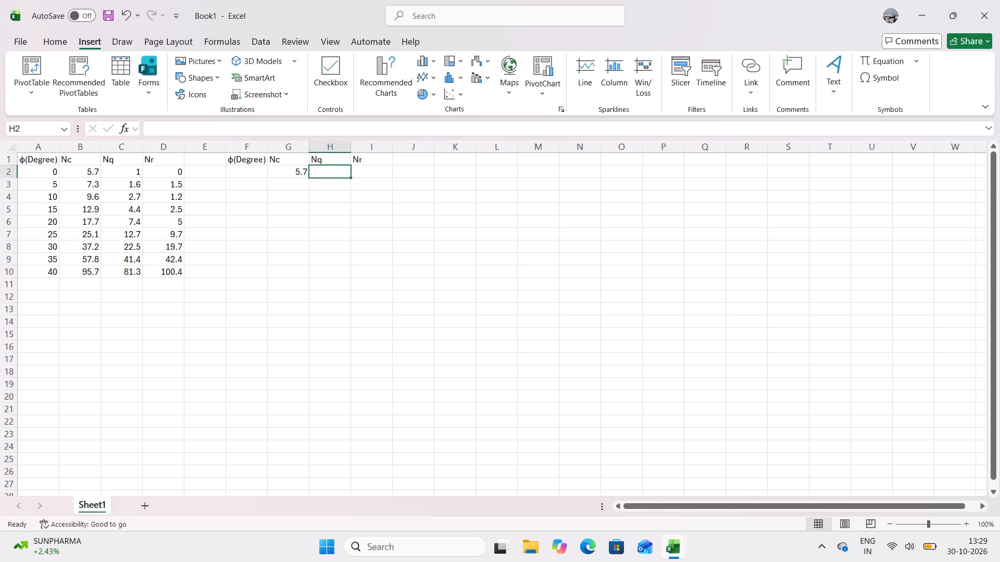
pyautogui.click(206, 124)
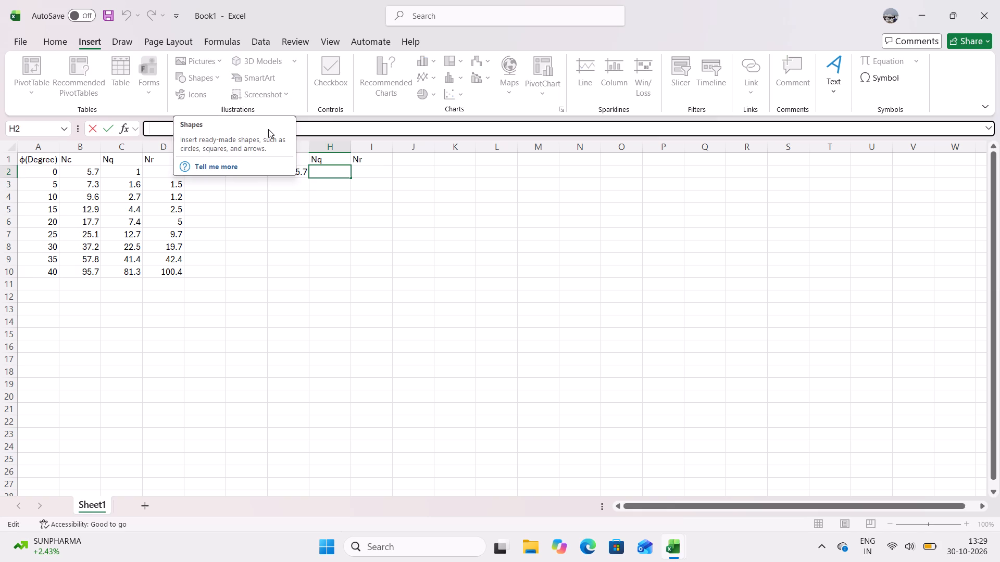
pyautogui.click(318, 171)
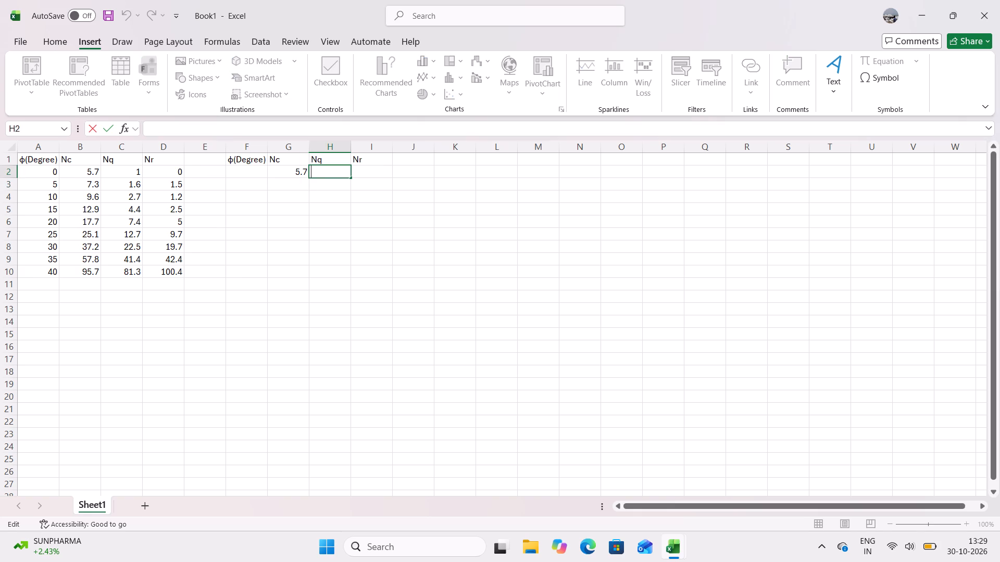
pyautogui.press('=')
pyautogui.hotkey('ctrl', 'v')
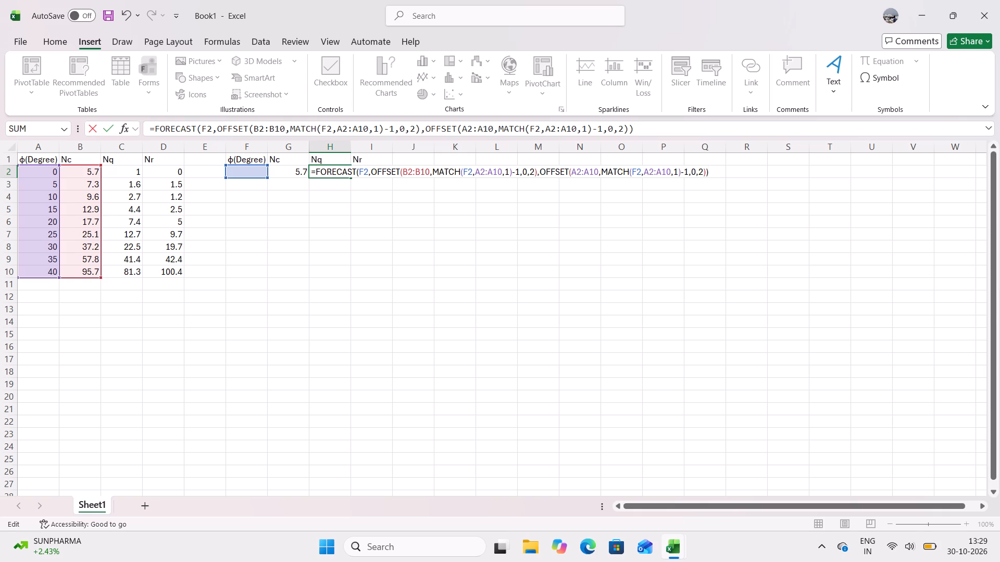
# Replace the first OFFSET reference in the H2 formula with the Nq range C2:C10 and enter the formula.
pyautogui.click(429, 171)
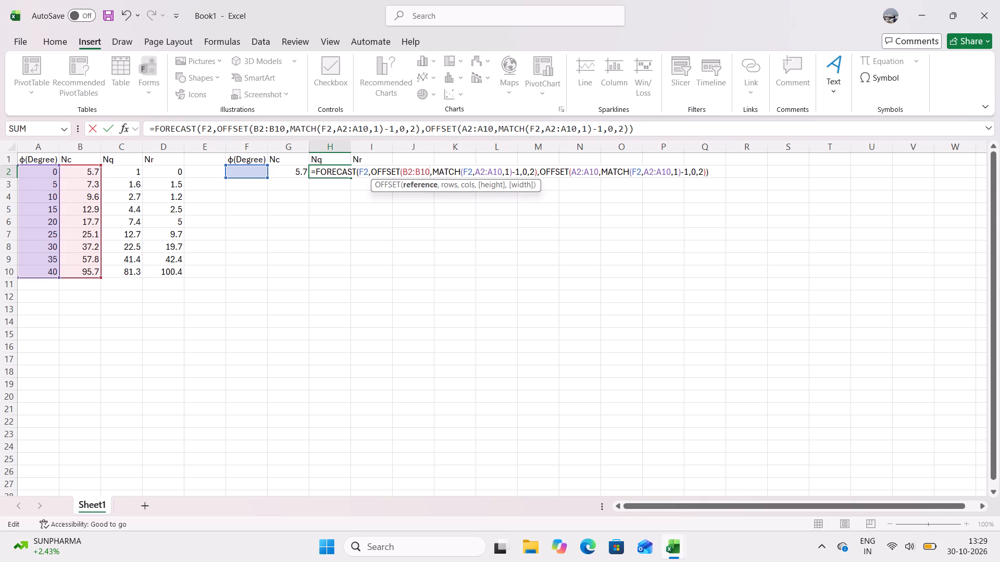
pyautogui.press('BackSpace')
pyautogui.press('BackSpace')
pyautogui.press('BackSpace')
pyautogui.press('BackSpace')
pyautogui.press('BackSpace')
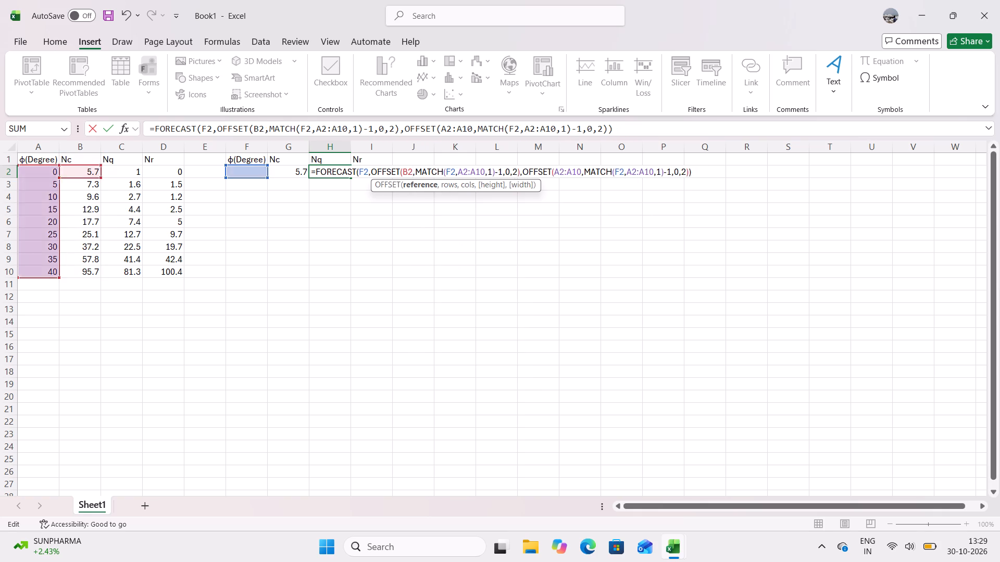
pyautogui.press('BackSpace')
pyautogui.moveTo(93, 172); pyautogui.dragTo(87, 240)
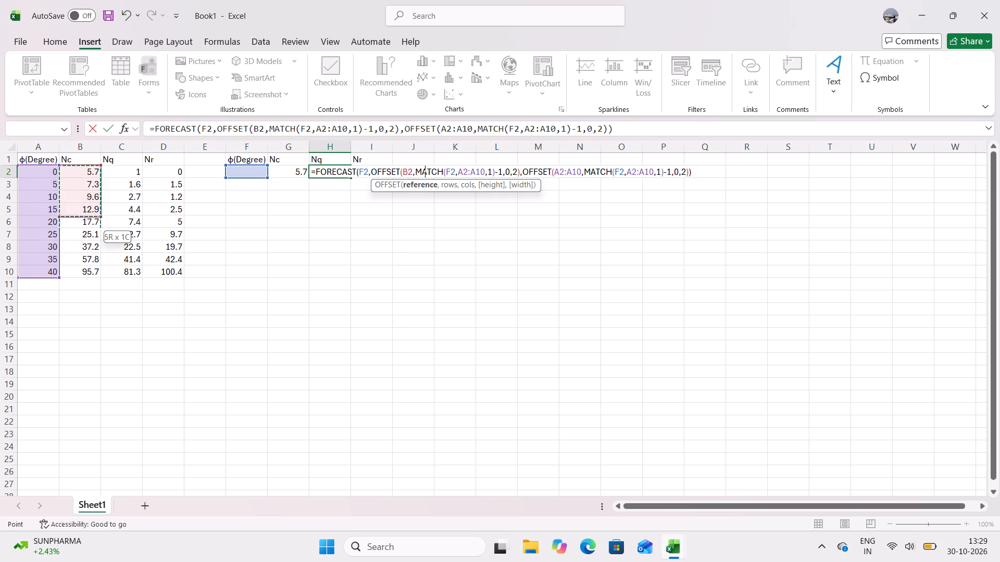
pyautogui.moveTo(87, 240); pyautogui.dragTo(89, 176)
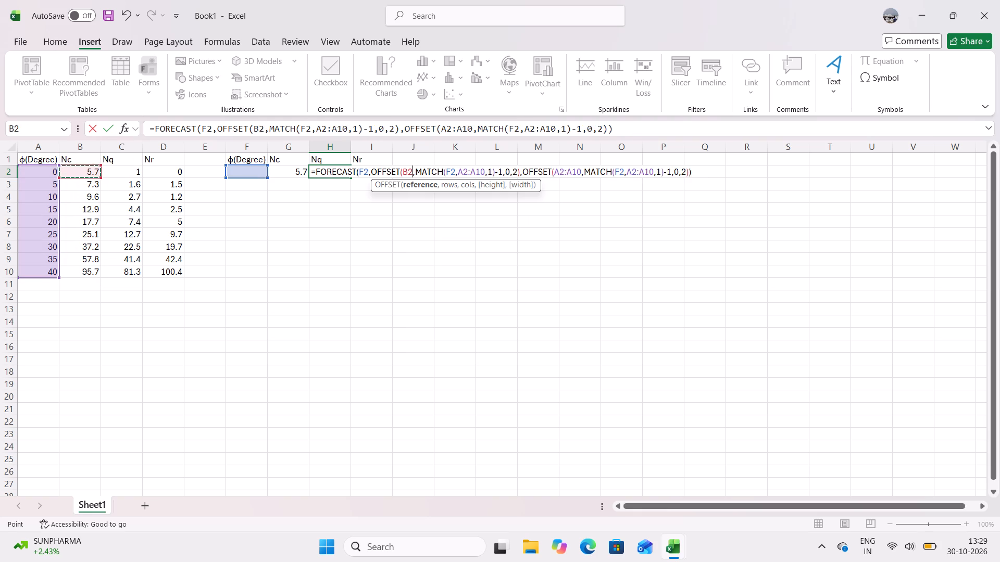
pyautogui.moveTo(89, 176); pyautogui.dragTo(95, 184)
pyautogui.moveTo(113, 170); pyautogui.dragTo(134, 274)
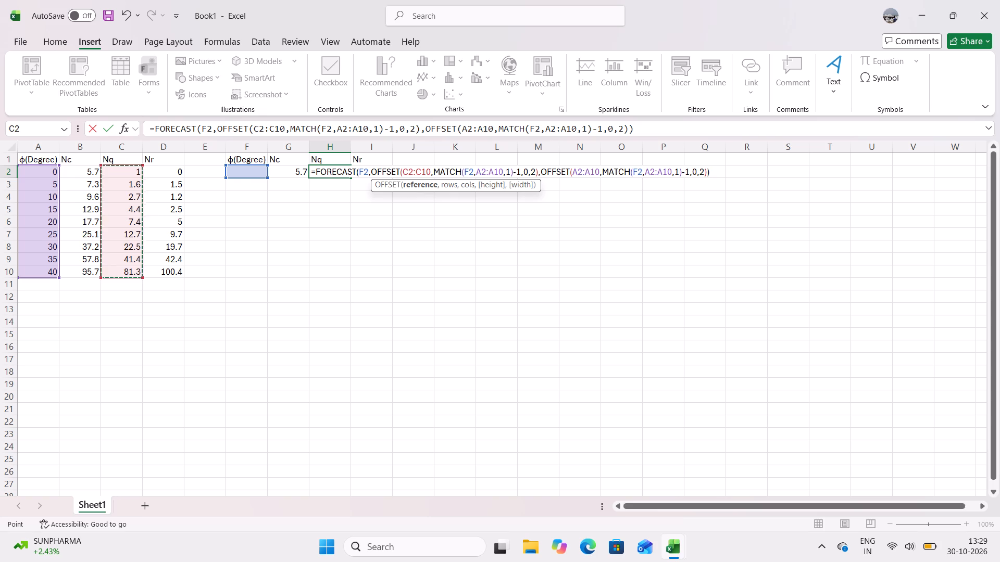
pyautogui.press('Return')
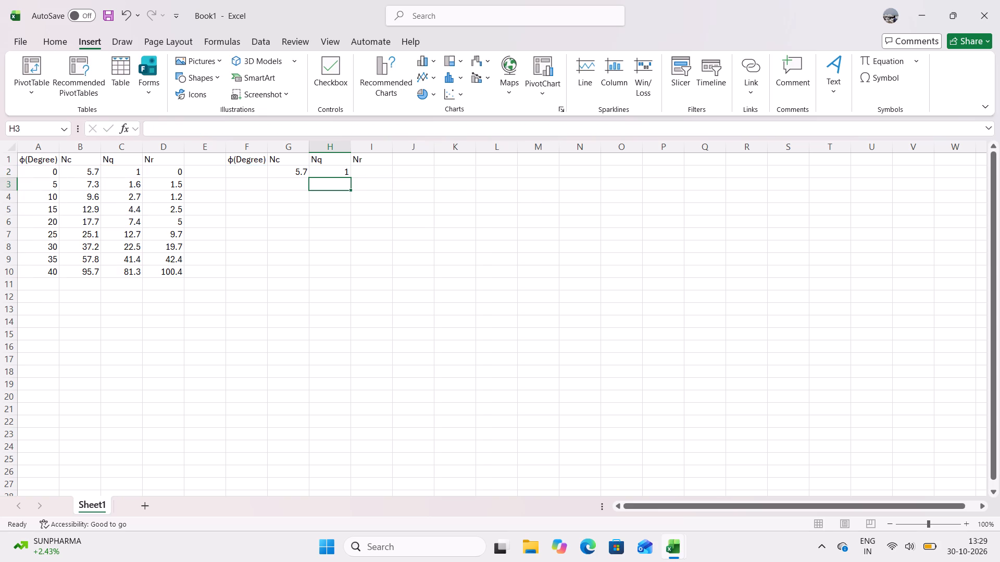
# Enter the copied FORECAST formula in I2 under Nr, with the first OFFSET reference changed to the range D2:D10.
pyautogui.click(366, 173)
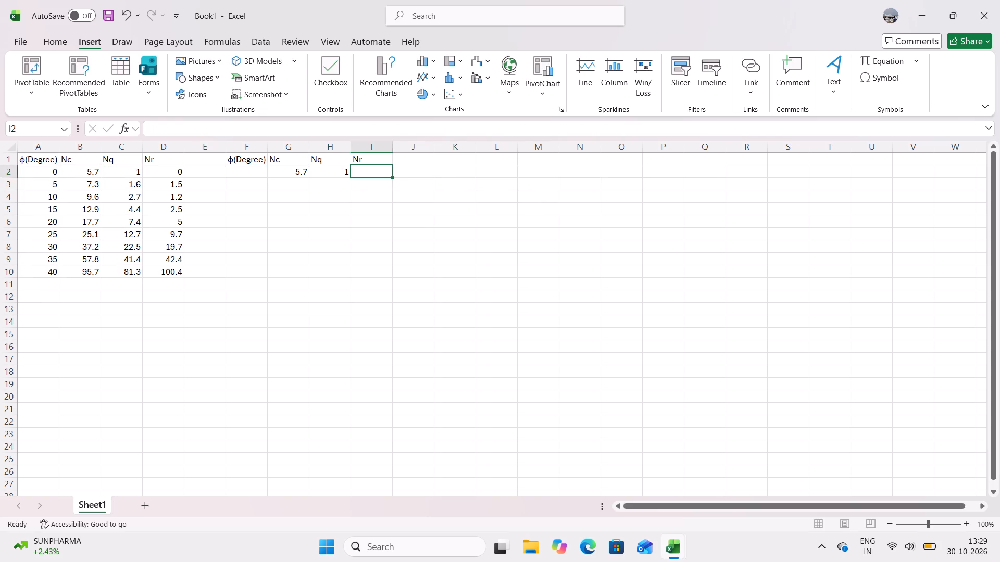
pyautogui.click(167, 129)
pyautogui.press('=')
pyautogui.hotkey('ctrl', 'v')
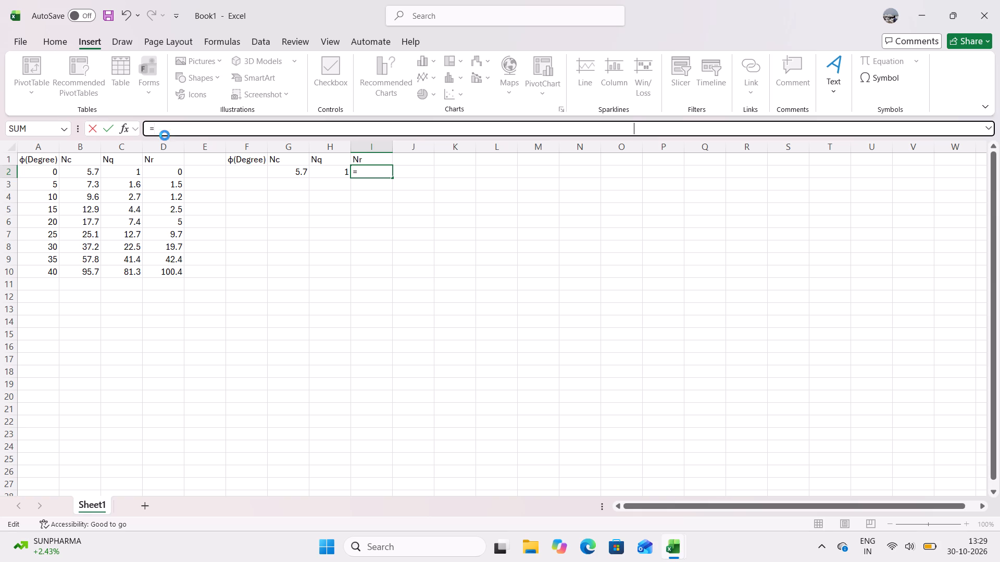
pyautogui.click(283, 125)
pyautogui.press('BackSpace')
pyautogui.press('BackSpace')
pyautogui.press('BackSpace')
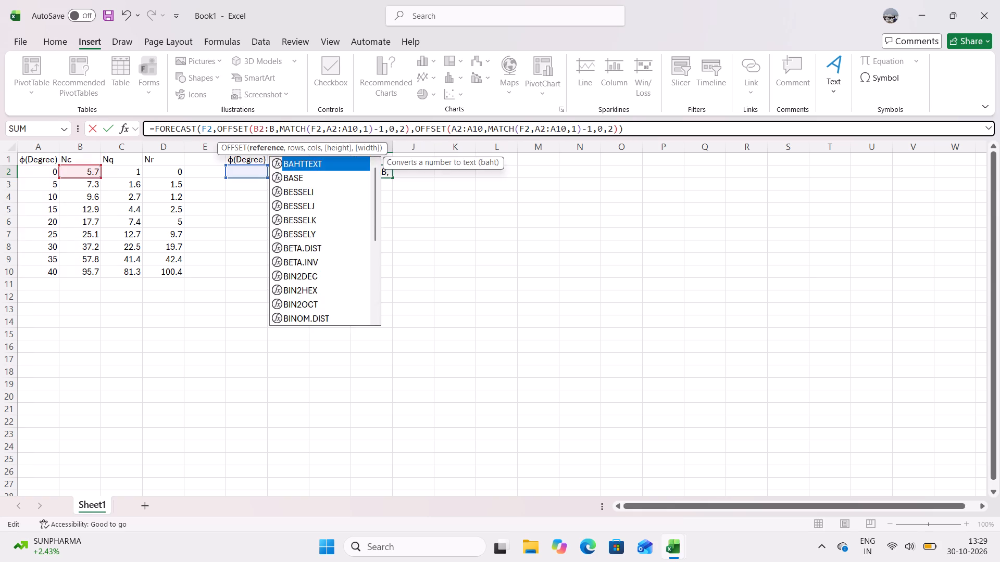
pyautogui.press('BackSpace')
pyautogui.press('BackSpace')
pyautogui.press('BackSpace')
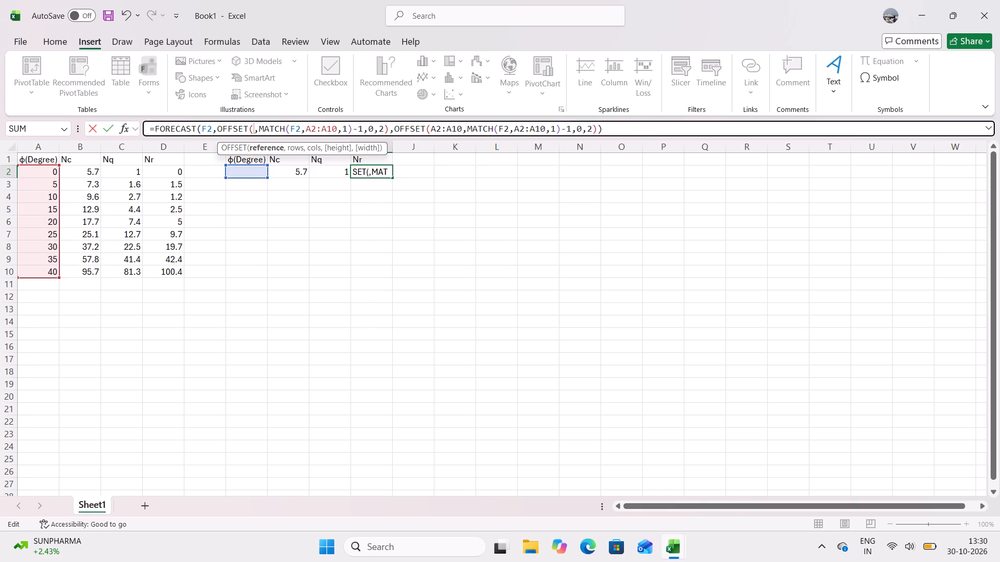
pyautogui.moveTo(176, 169); pyautogui.dragTo(171, 271)
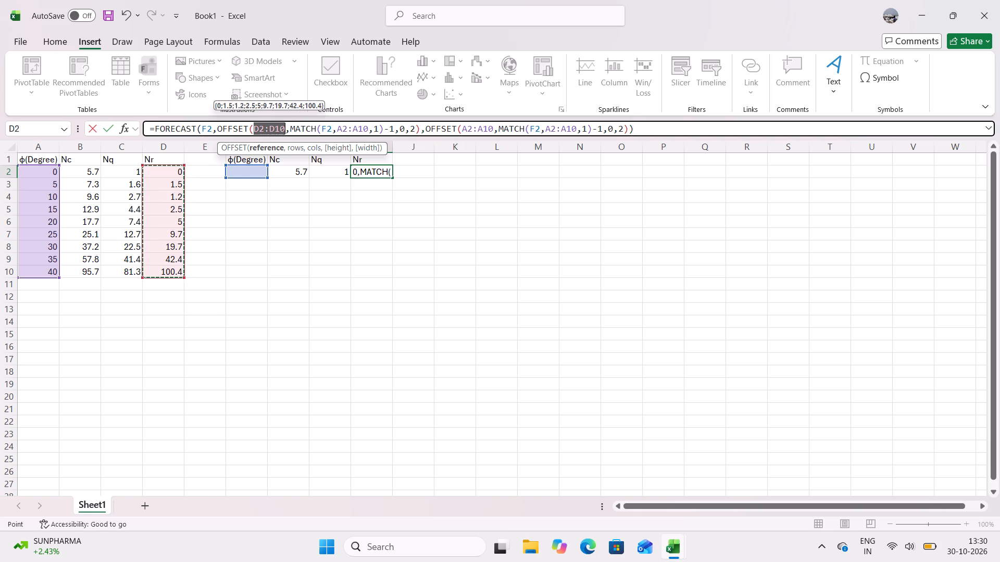
pyautogui.press('Return')
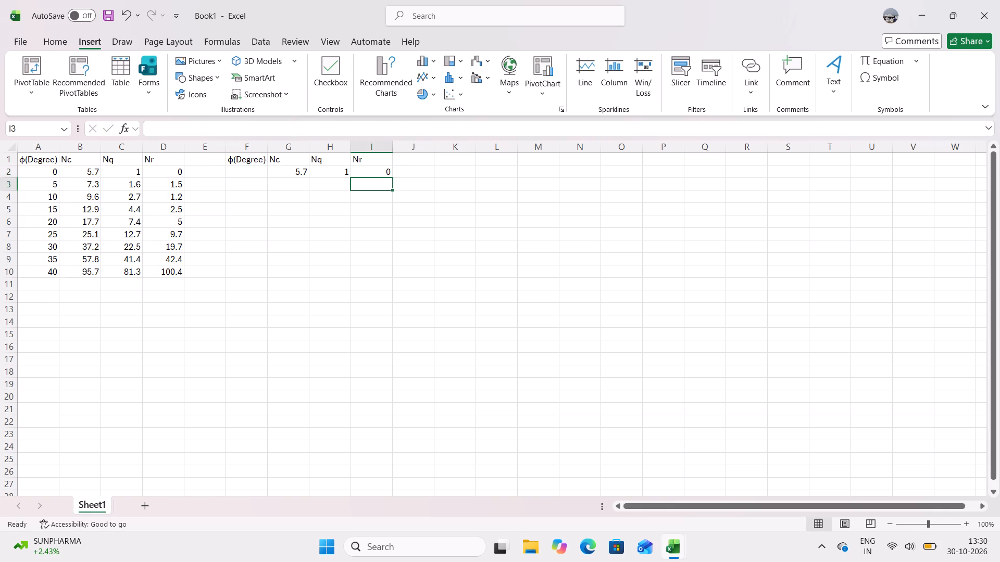
# Enter 21 as the friction angle φ in F2 to test the interpolation formulas.
pyautogui.click(251, 172)
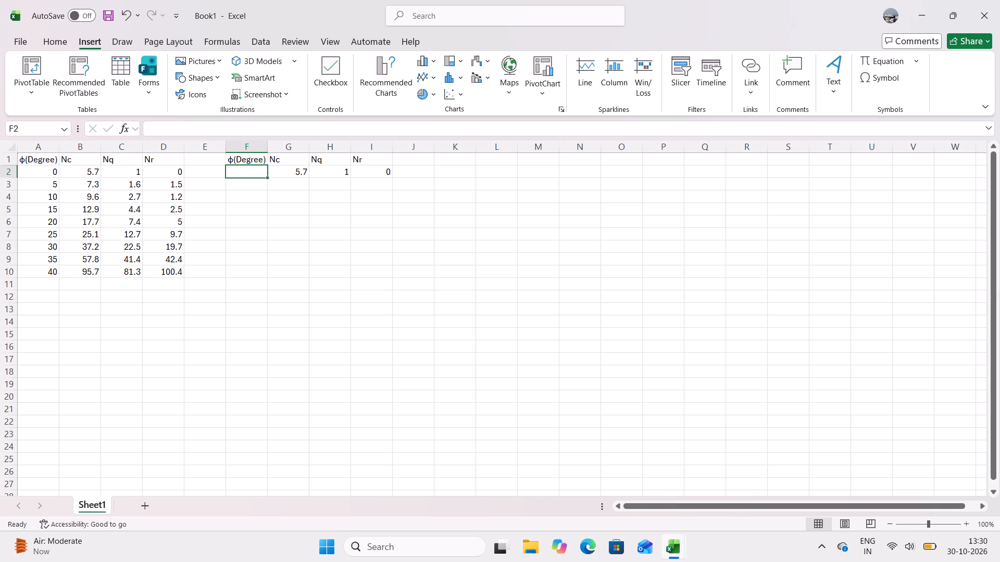
pyautogui.write('21')
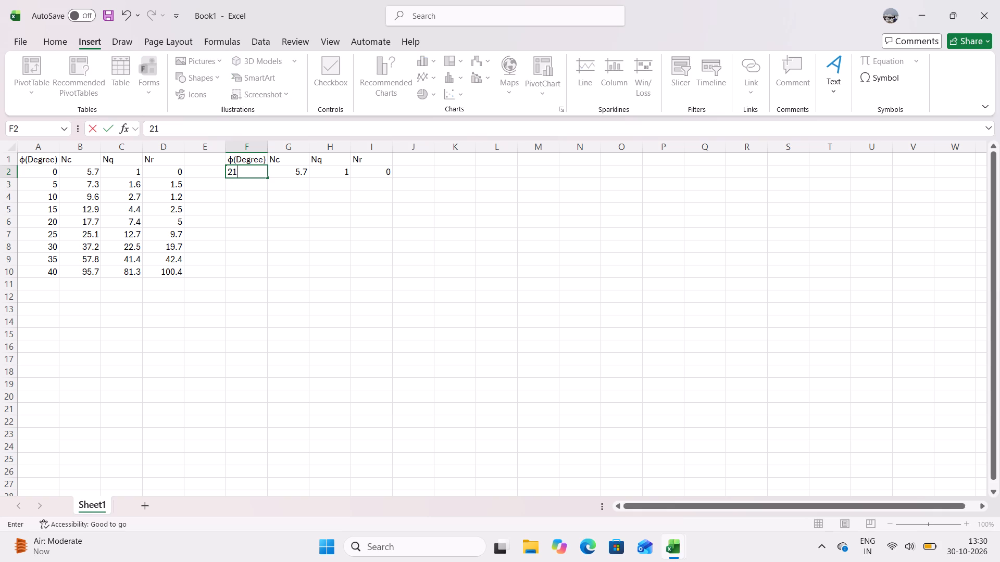
pyautogui.press('Return')
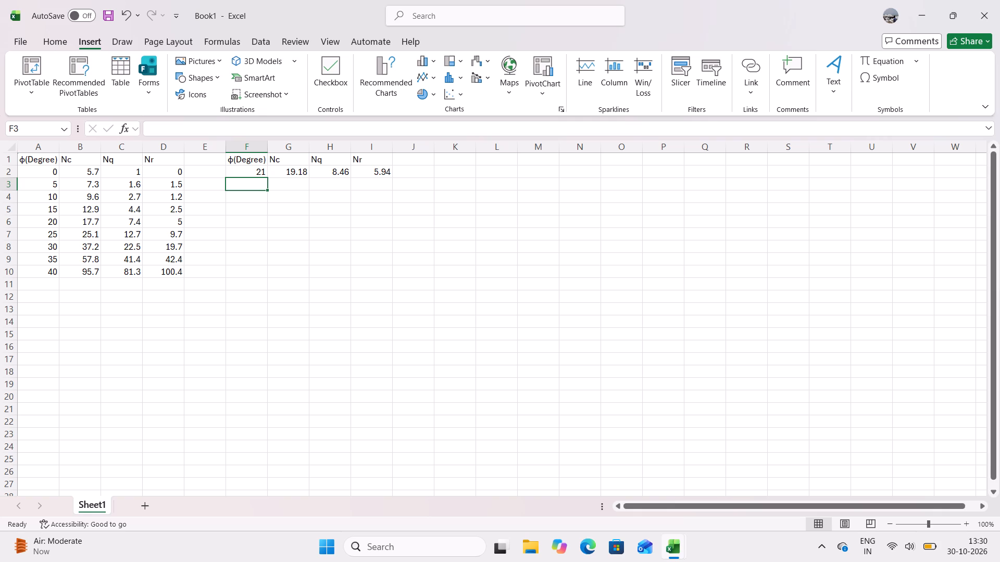
pyautogui.click(272, 171)
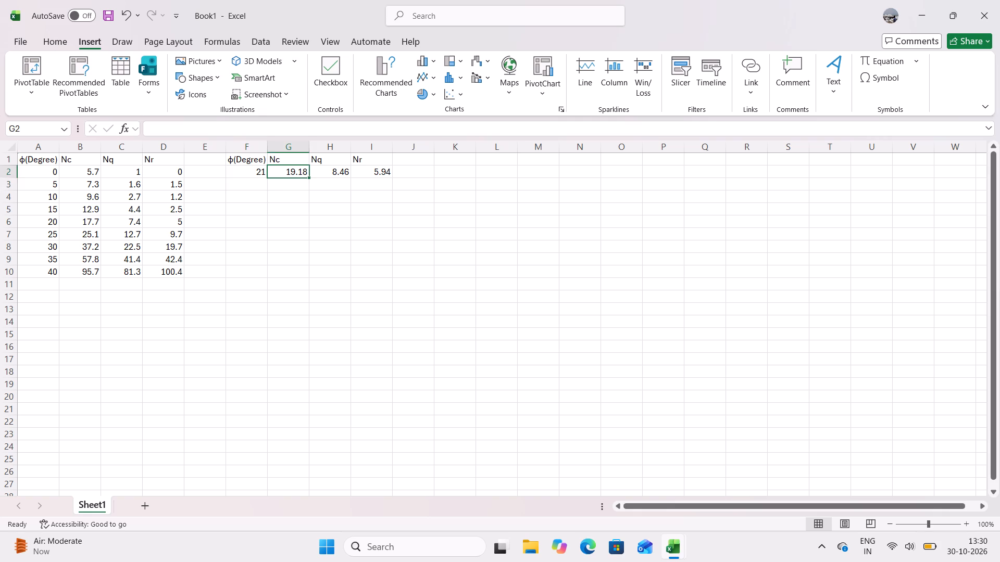
pyautogui.click(250, 173)
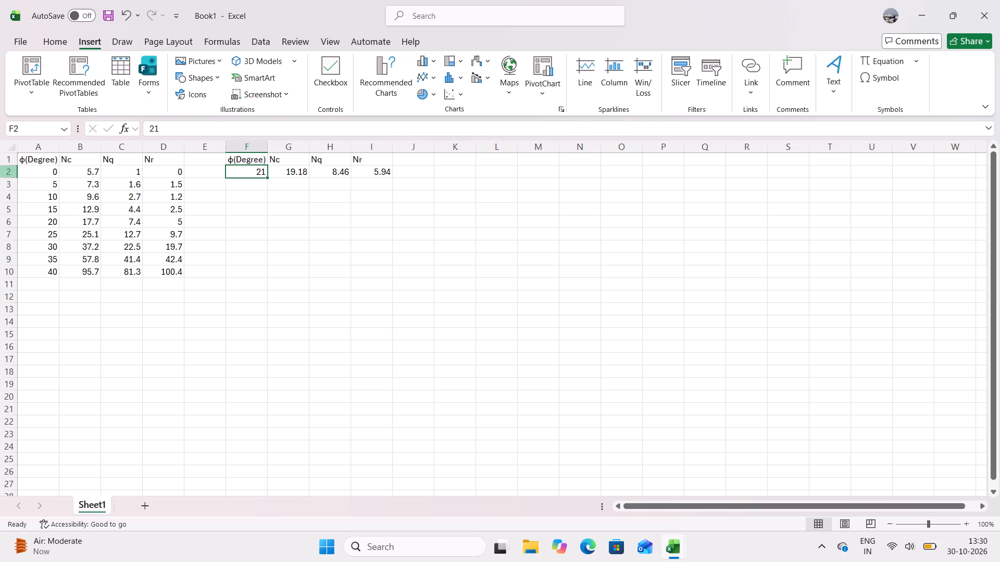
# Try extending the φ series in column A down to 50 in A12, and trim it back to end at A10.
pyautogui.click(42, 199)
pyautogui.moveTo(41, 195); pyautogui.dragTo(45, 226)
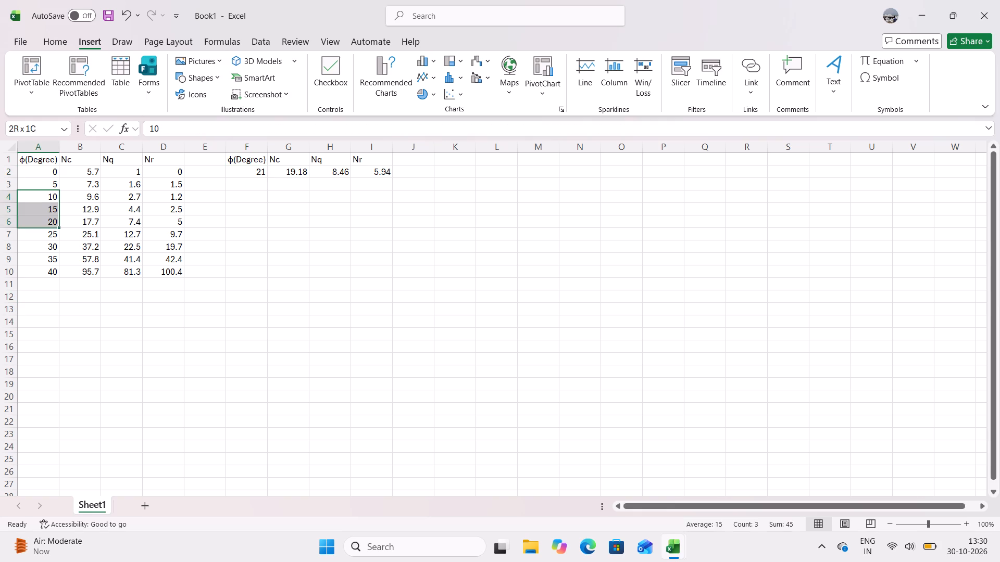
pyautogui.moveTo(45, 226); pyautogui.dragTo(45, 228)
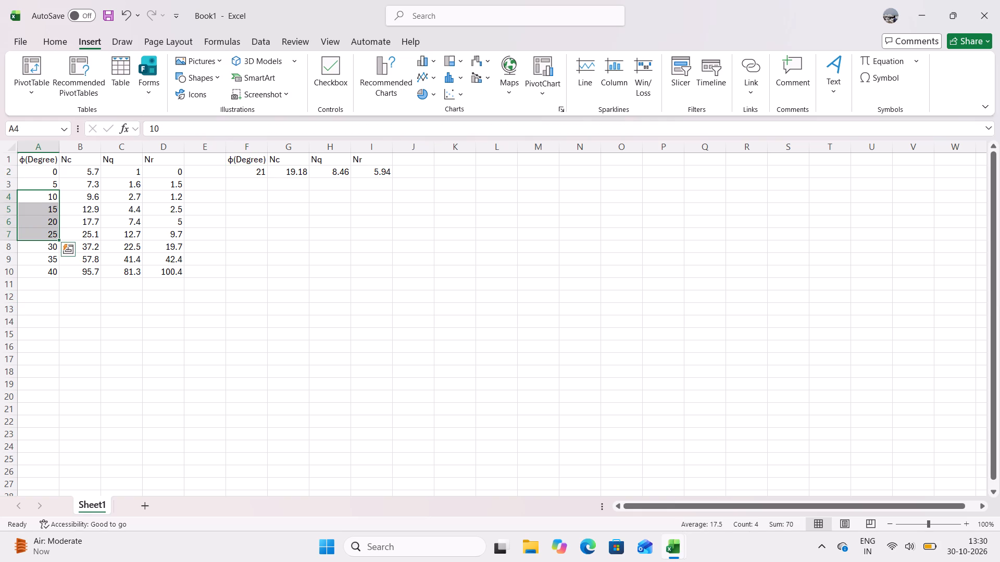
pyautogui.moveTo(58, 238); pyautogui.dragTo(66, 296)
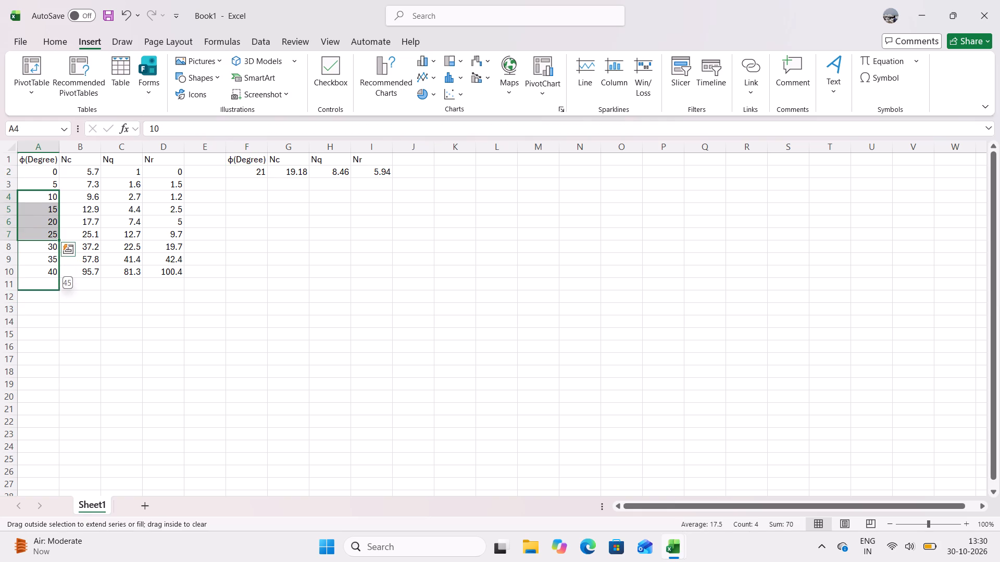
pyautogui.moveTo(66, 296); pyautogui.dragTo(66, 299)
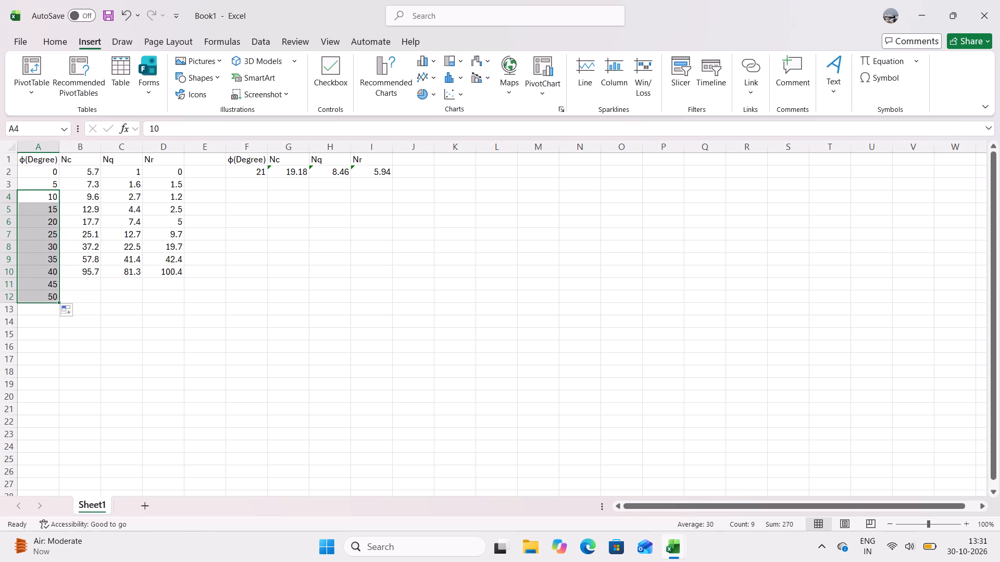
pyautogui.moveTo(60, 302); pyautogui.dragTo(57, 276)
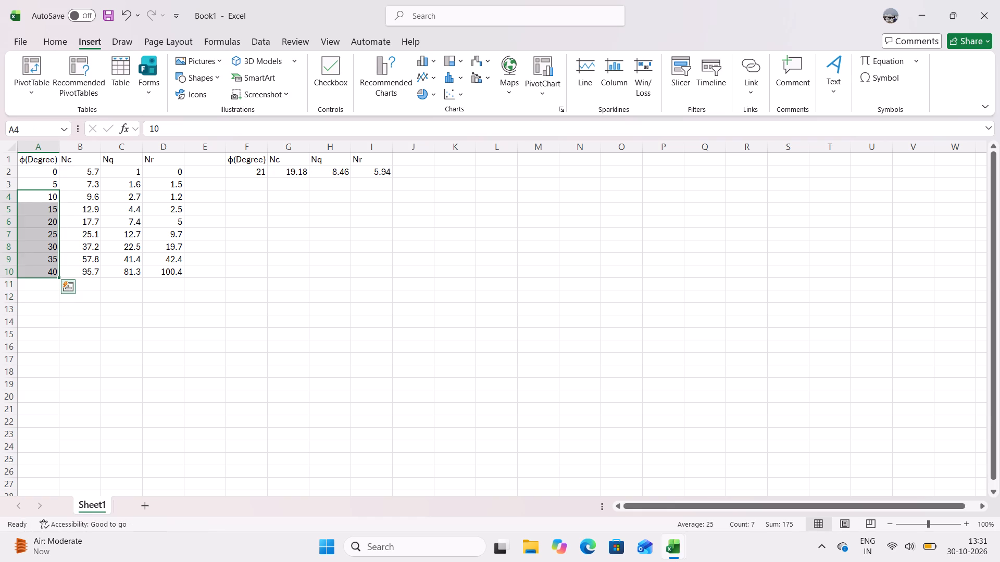
# Enter the heading "For Terzaghi's bearing capacity factor" in B12, below the existing factor table.
pyautogui.click(90, 295)
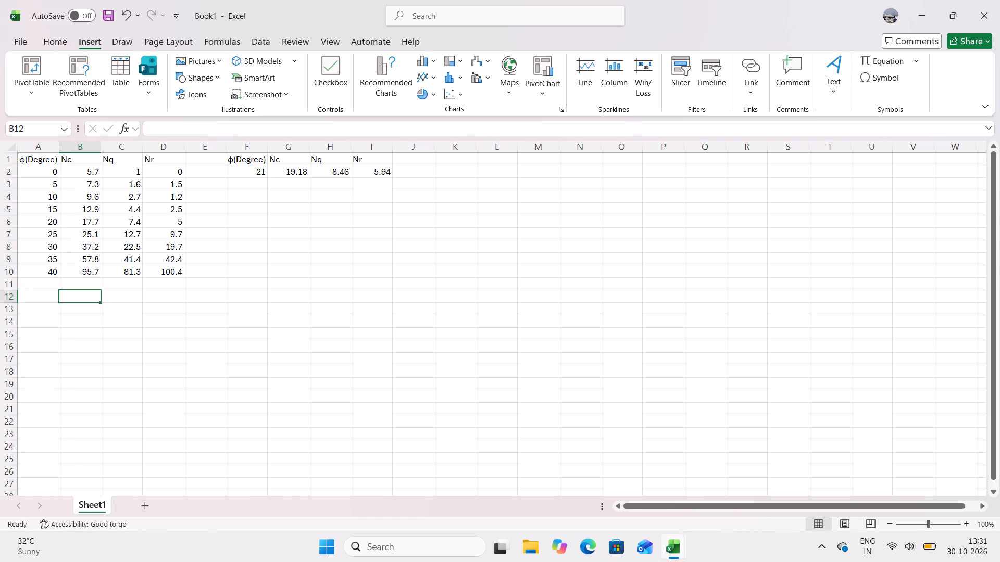
pyautogui.click(89, 296)
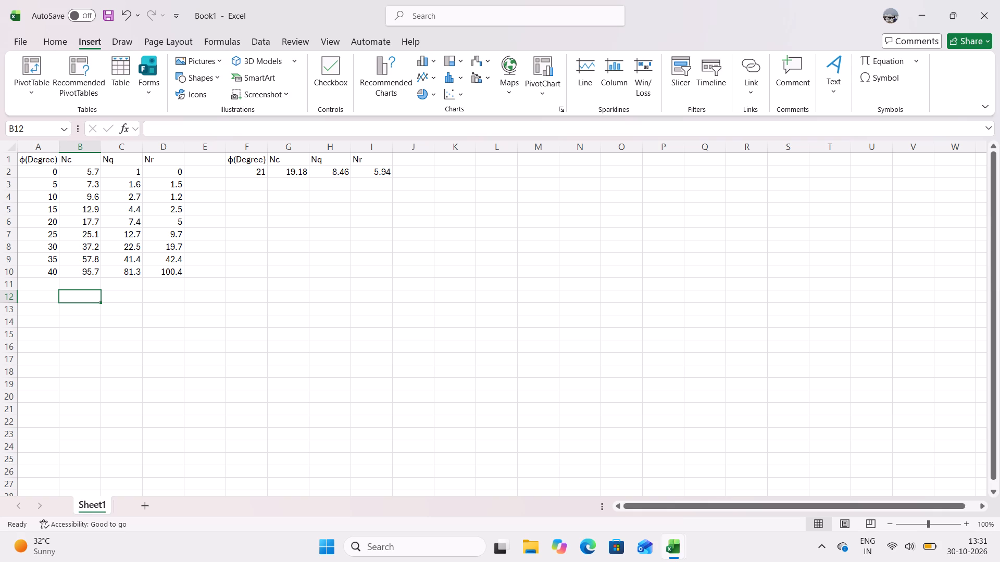
pyautogui.write('for')
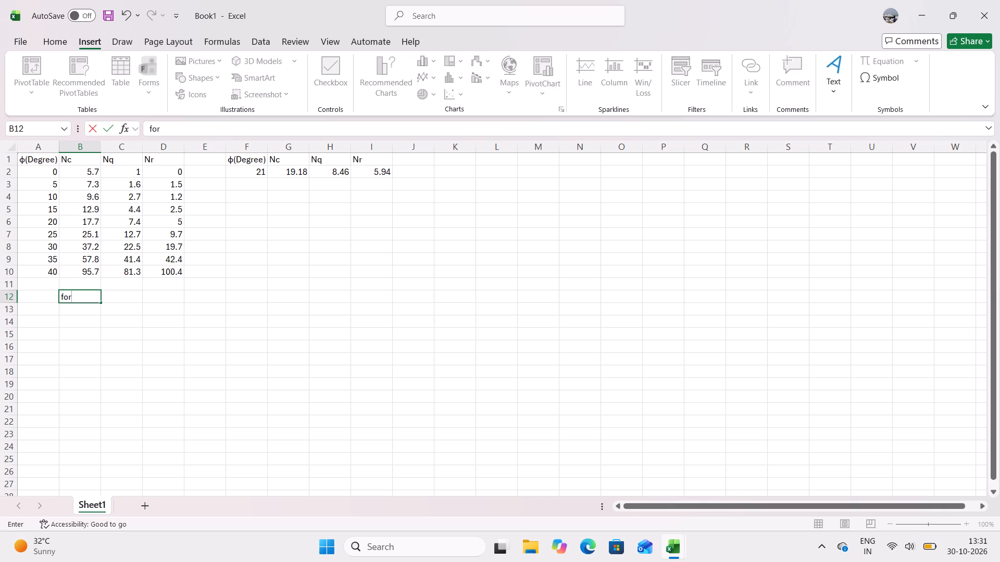
pyautogui.press('BackSpace')
pyautogui.press('BackSpace')
pyautogui.write('or')
pyautogui.press('space')
pyautogui.press('space')
pyautogui.write('er')
pyautogui.write('zaghi')
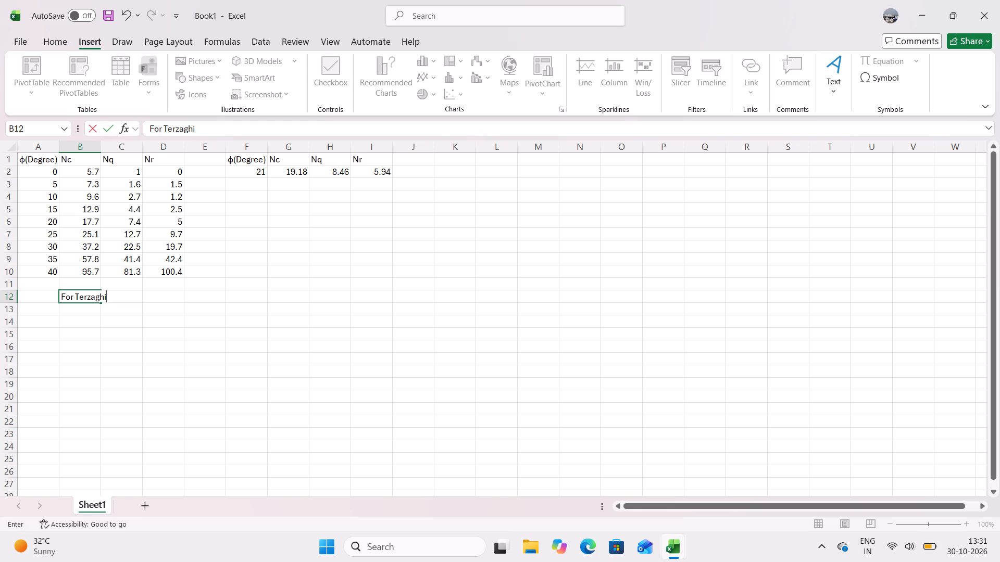
pyautogui.press("'")
pyautogui.write('s')
pyautogui.press('space')
pyautogui.write('bearu')
pyautogui.press('BackSpace')
pyautogui.write('ing a')
pyautogui.press('BackSpace')
pyautogui.write('capacity')
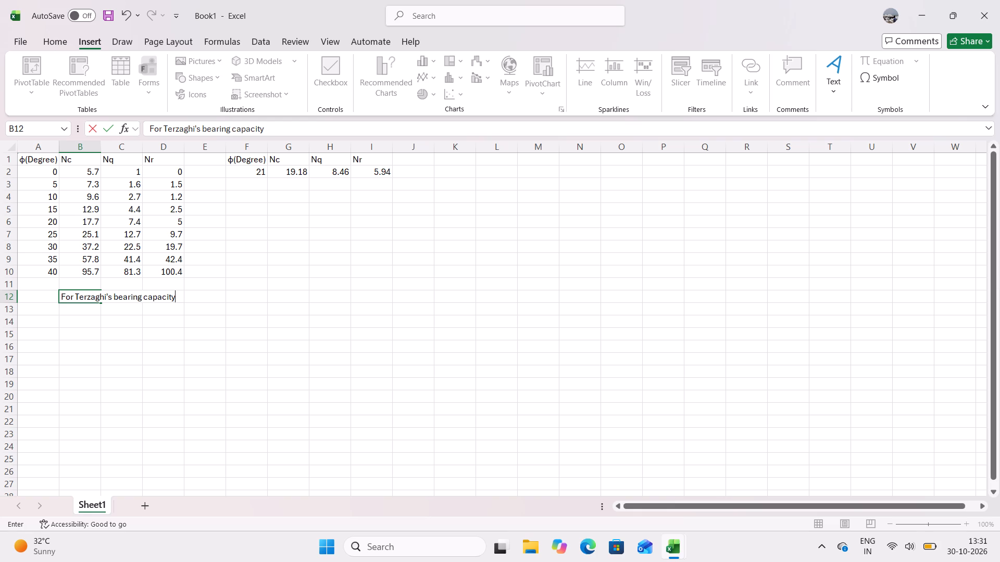
pyautogui.press('space')
pyautogui.write('factor')
pyautogui.click(115, 335)
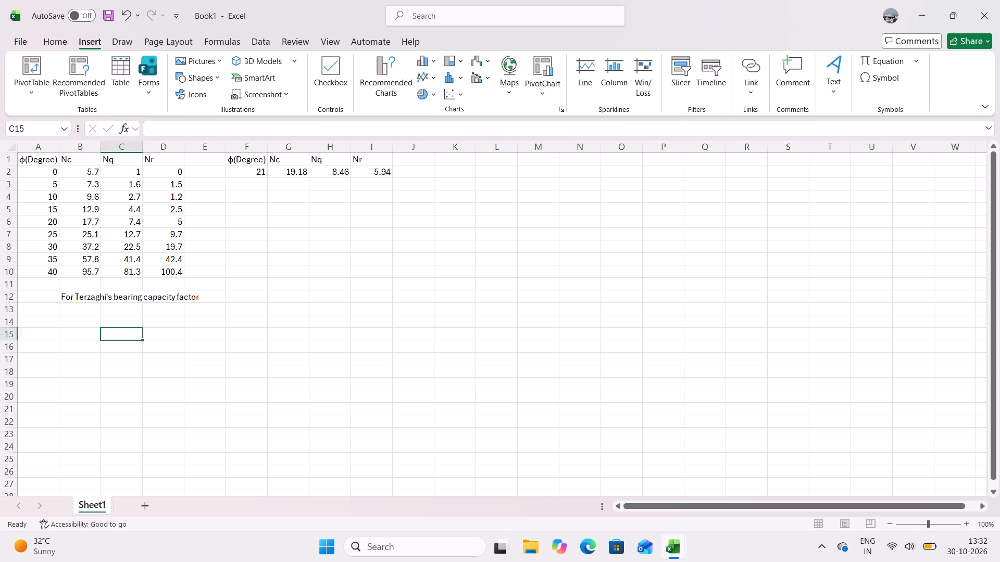
# Copy the φ(Degree) column with its header, A1:A10, to the range starting at A14.
pyautogui.moveTo(40, 159); pyautogui.dragTo(34, 271)
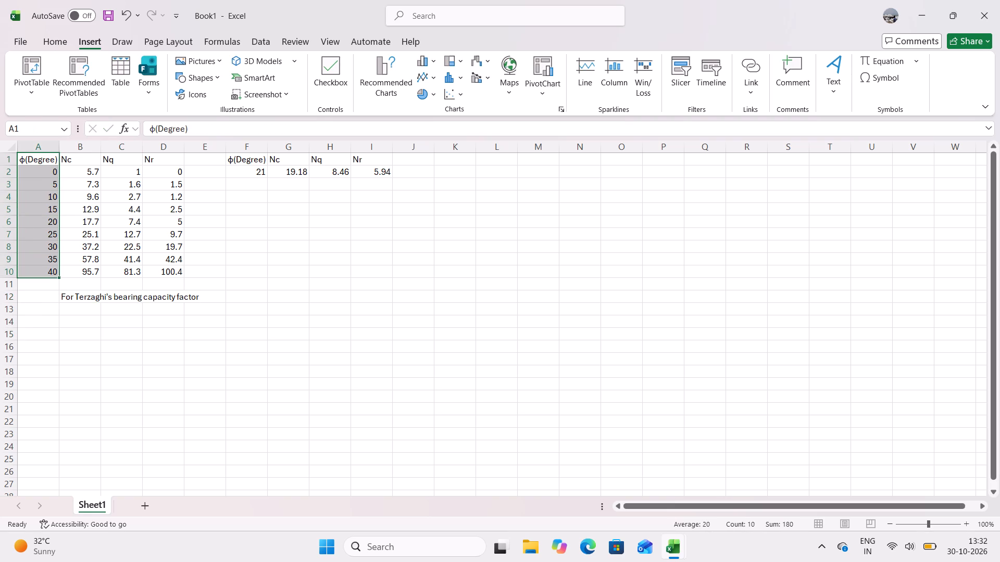
pyautogui.hotkey('ctrl', 'c')
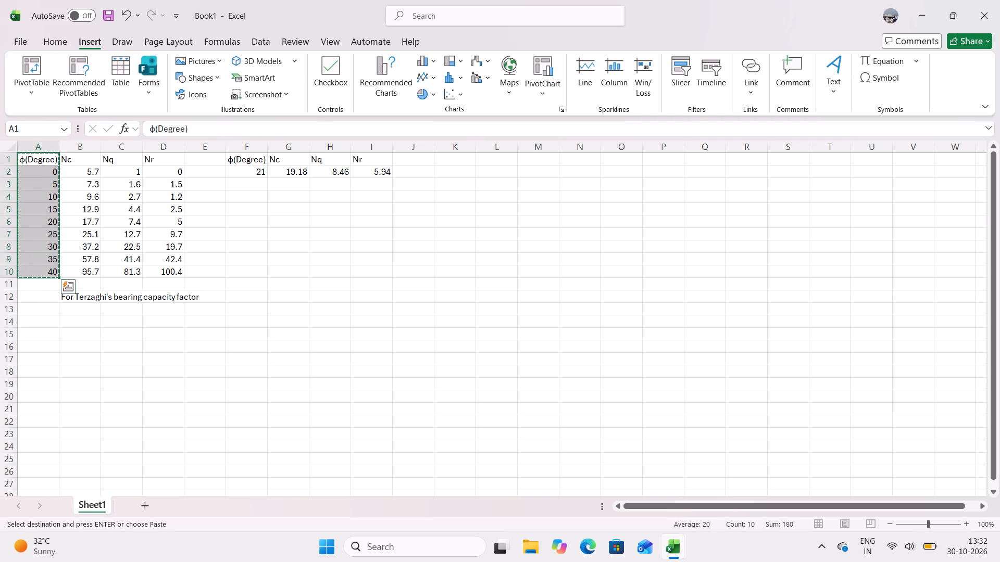
pyautogui.click(41, 325)
pyautogui.hotkey('ctrl', 'v')
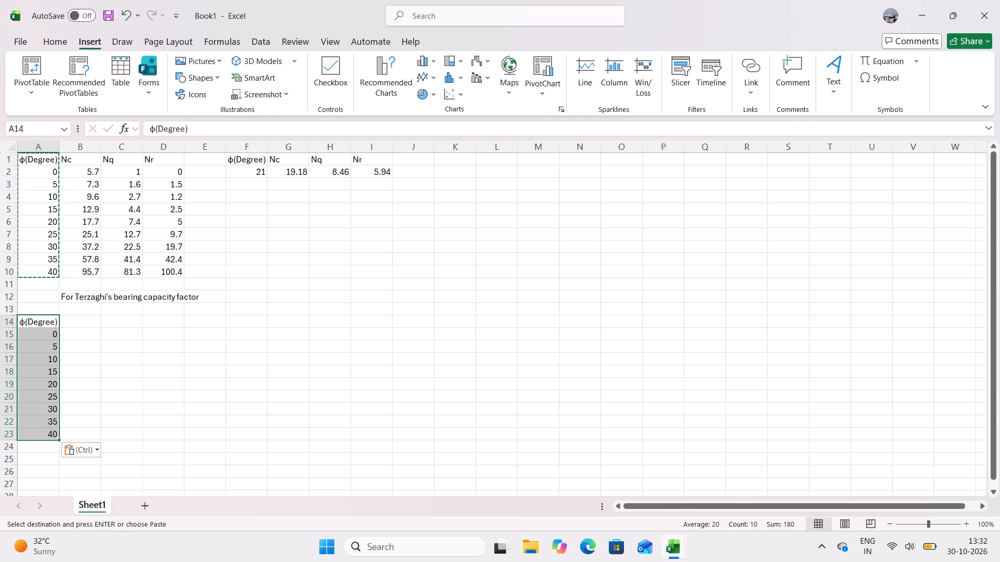
# Extend the copied φ series in steps of 5 down to 50 in A25.
pyautogui.moveTo(57, 437); pyautogui.dragTo(59, 446)
pyautogui.click(35, 424)
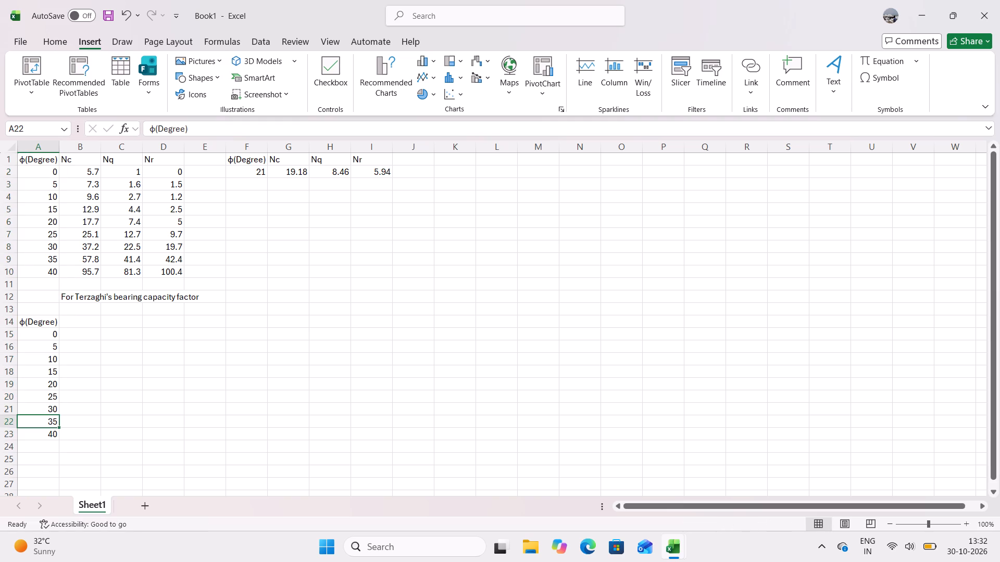
pyautogui.click(39, 396)
pyautogui.moveTo(40, 395); pyautogui.dragTo(44, 428)
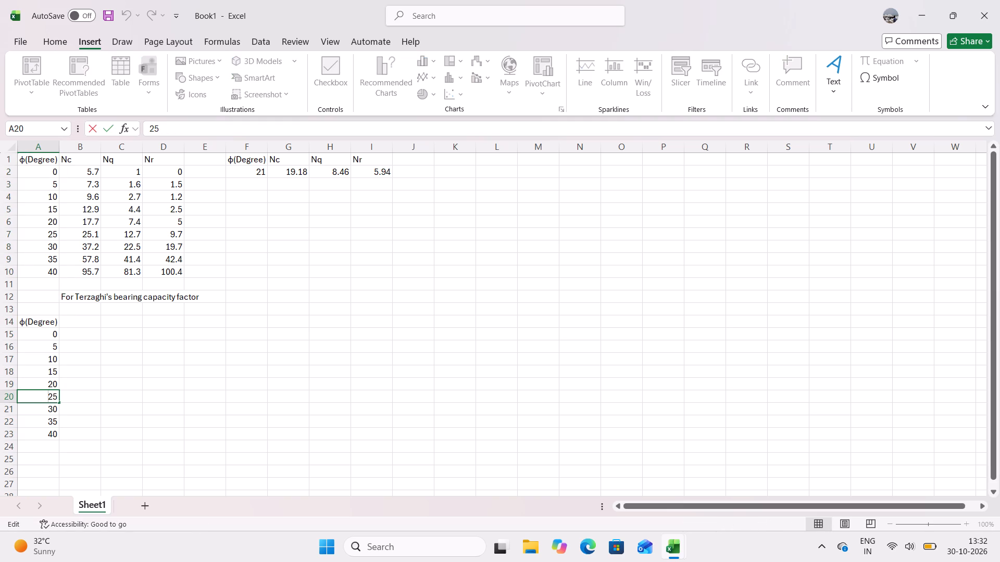
pyautogui.click(40, 375)
pyautogui.moveTo(45, 372); pyautogui.dragTo(48, 428)
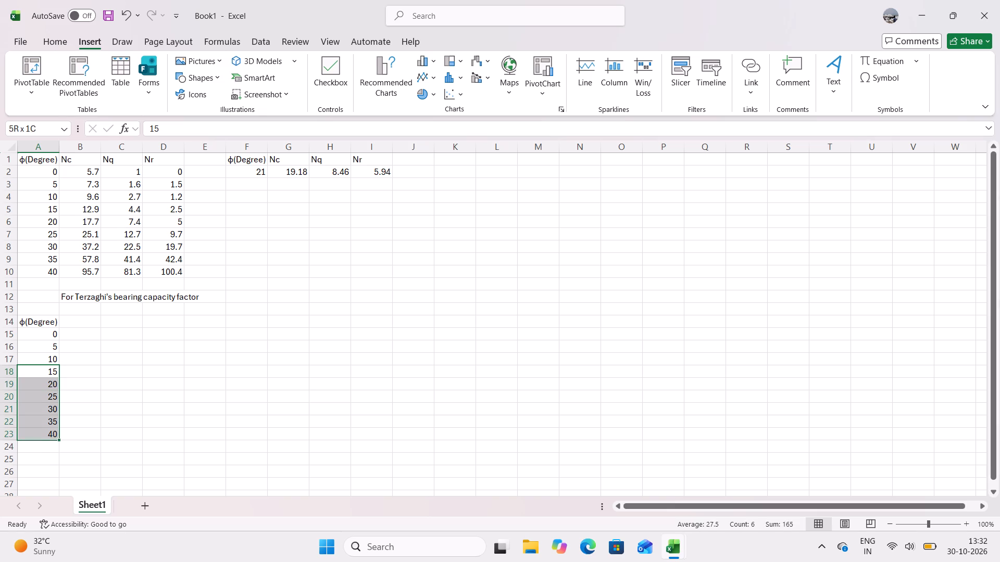
pyautogui.moveTo(48, 428); pyautogui.dragTo(48, 429)
pyautogui.moveTo(59, 439); pyautogui.dragTo(65, 462)
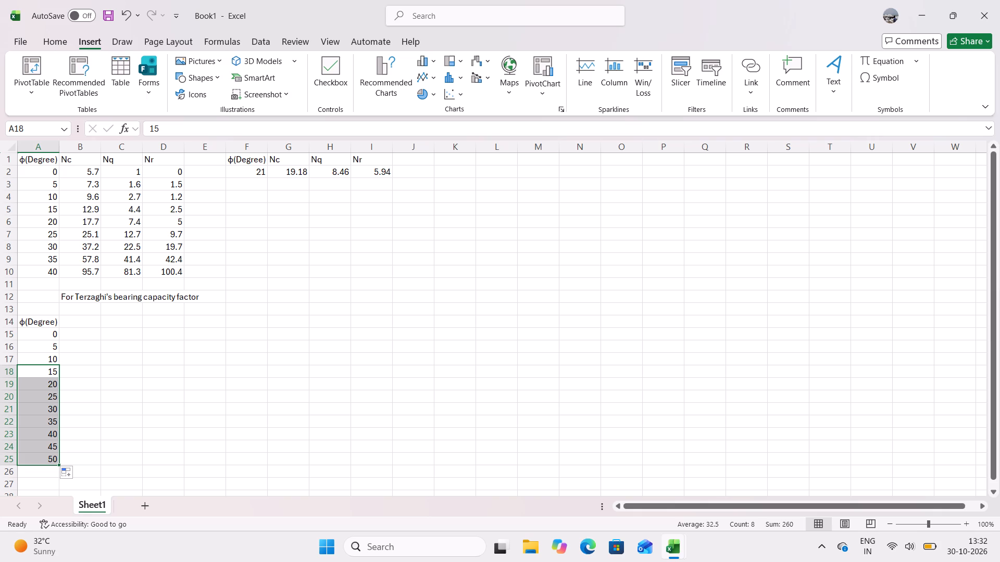
# Copy the Nc, Nq and Nr headers from B1:D1 to B14:D14 beside the new φ(Degree) header.
pyautogui.moveTo(82, 162); pyautogui.dragTo(160, 161)
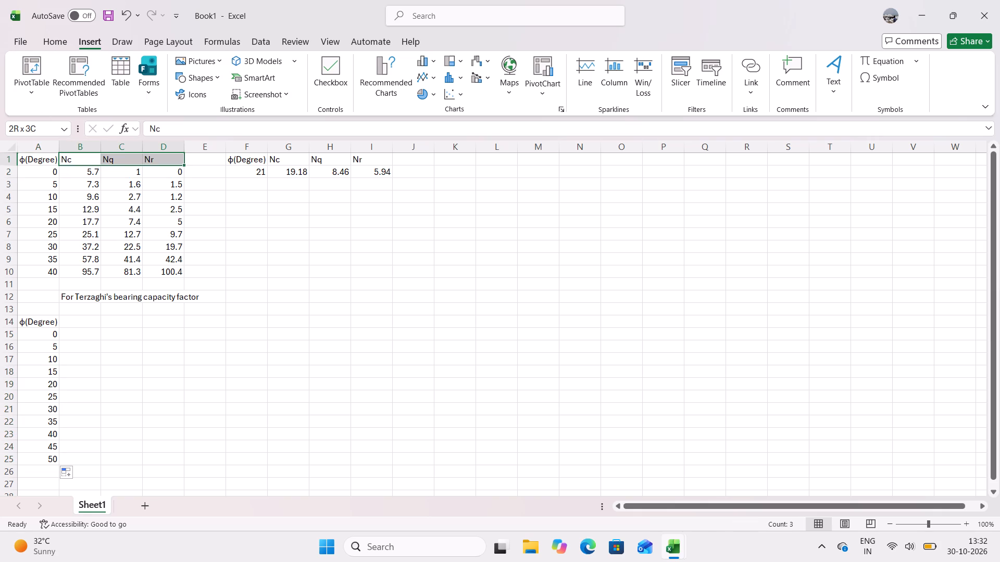
pyautogui.moveTo(160, 161); pyautogui.dragTo(161, 160)
pyautogui.hotkey('ctrl', 'c')
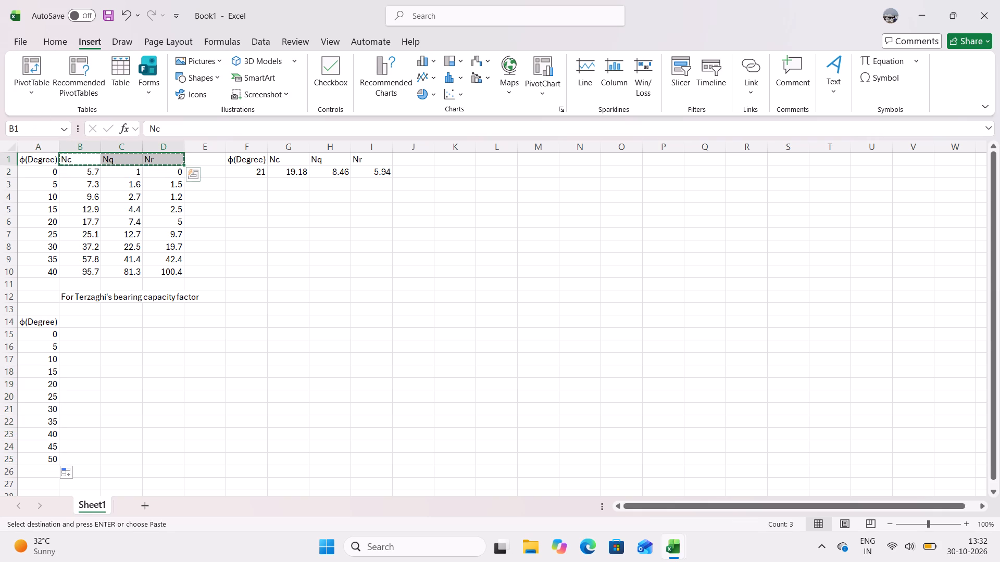
pyautogui.click(77, 322)
pyautogui.hotkey('ctrl', 'v')
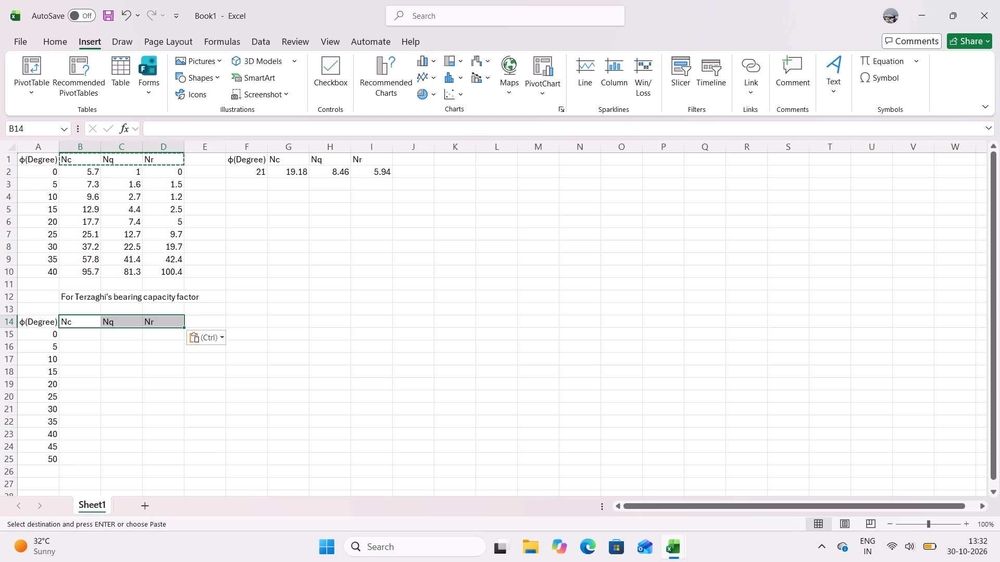
pyautogui.click(70, 332)
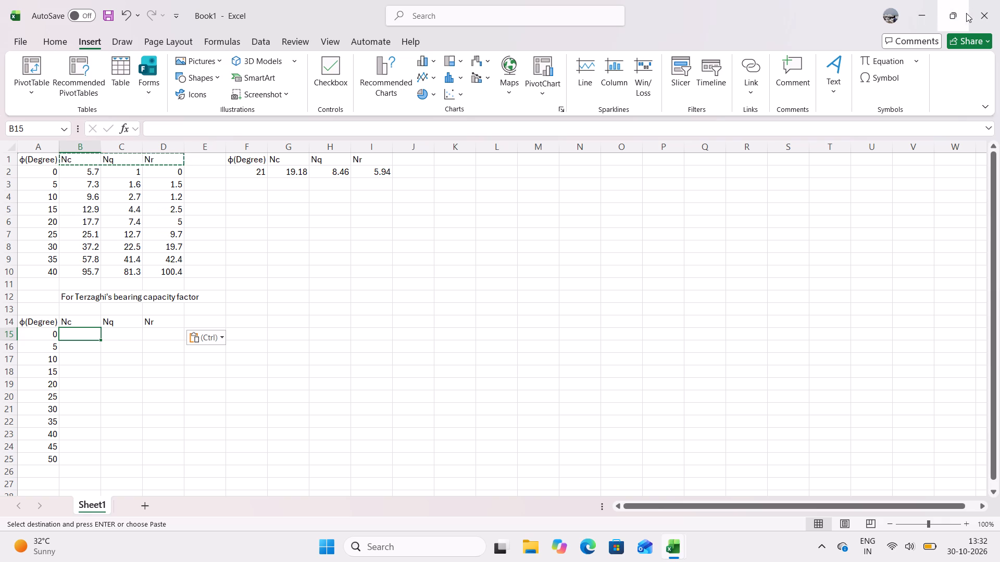